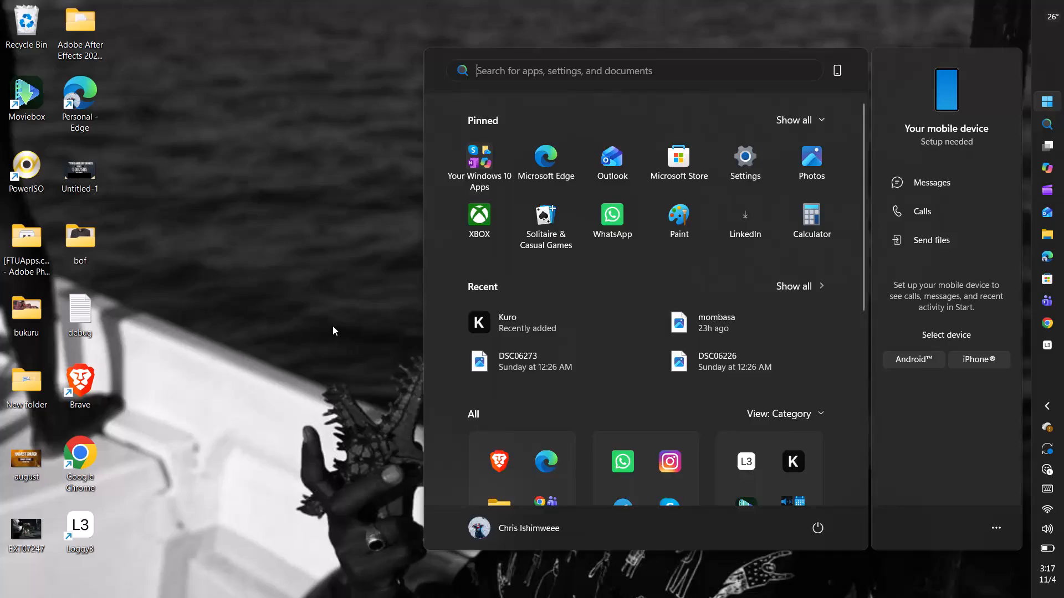
Bring up the WhatsApp window on the desktop from the apps running in the background.
click(332, 326)
click(1048, 400)
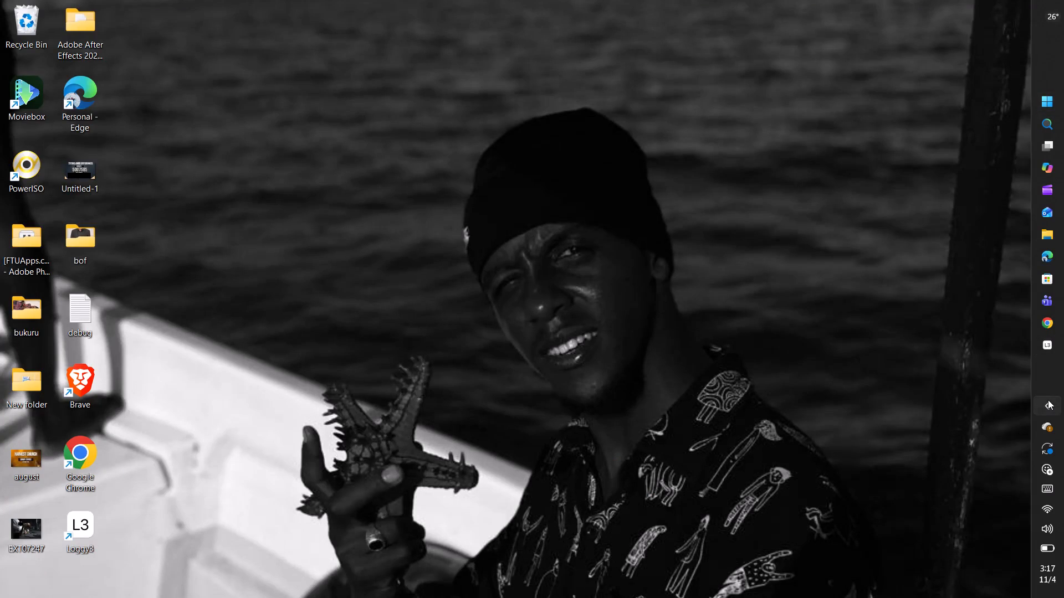
triple_click(969, 381)
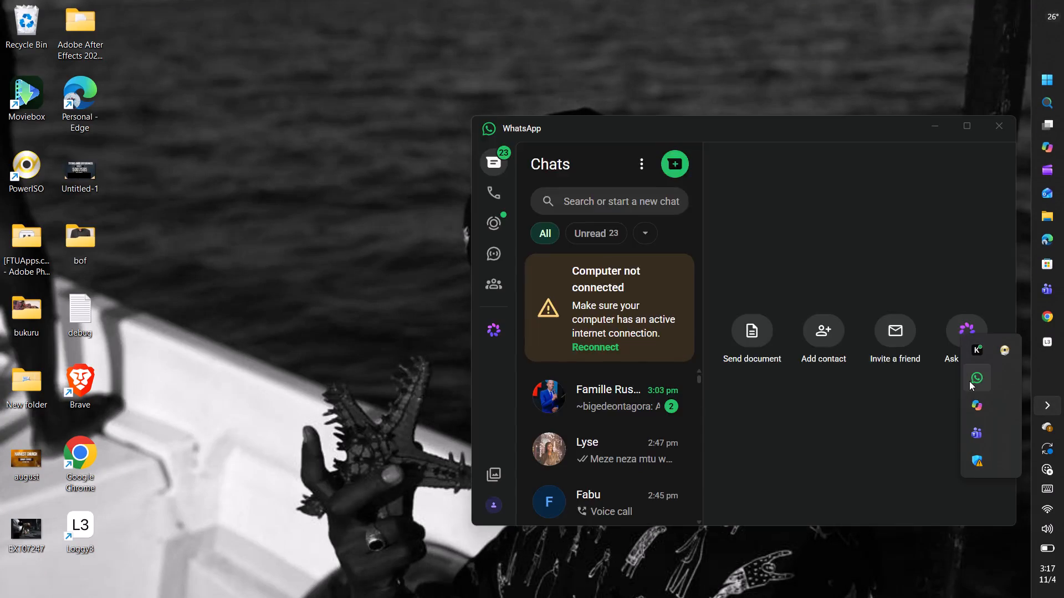
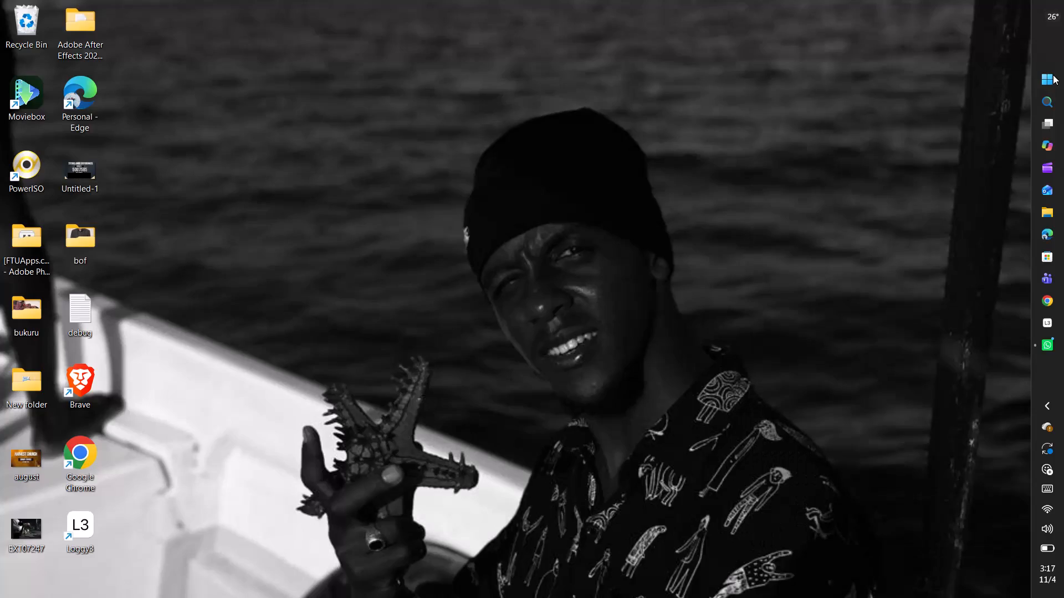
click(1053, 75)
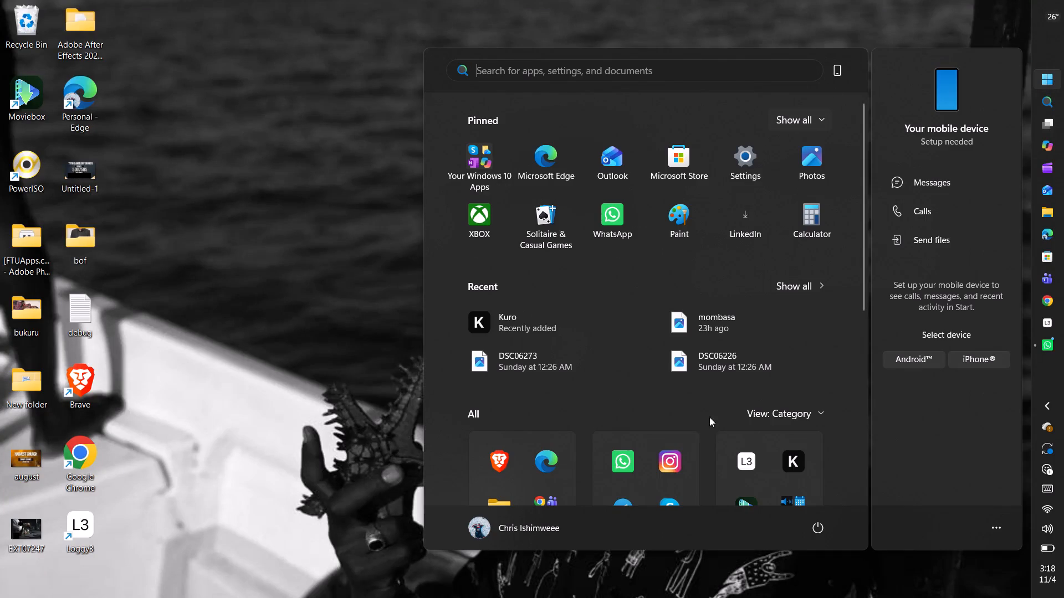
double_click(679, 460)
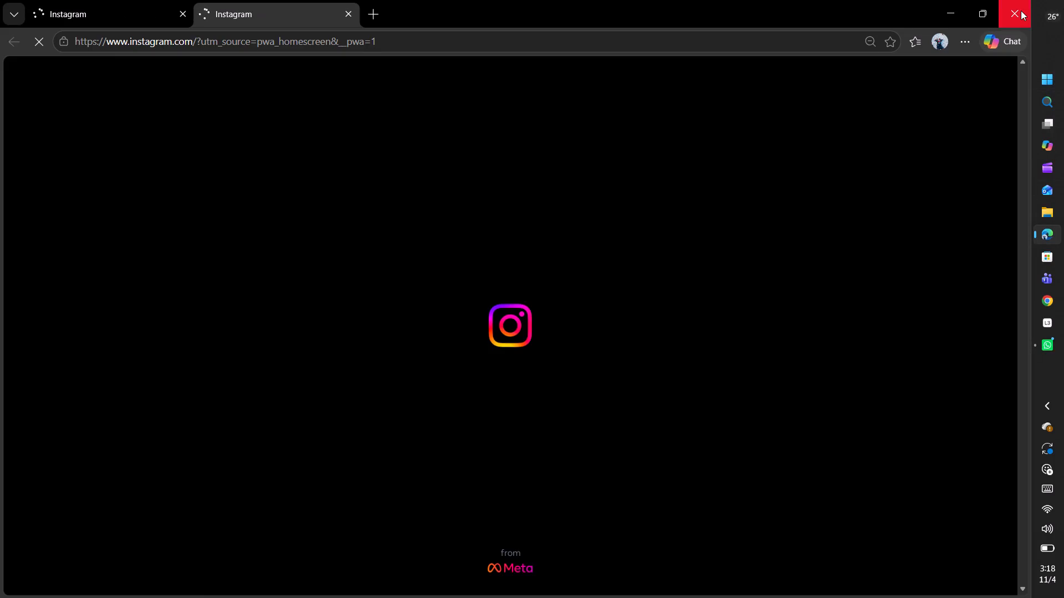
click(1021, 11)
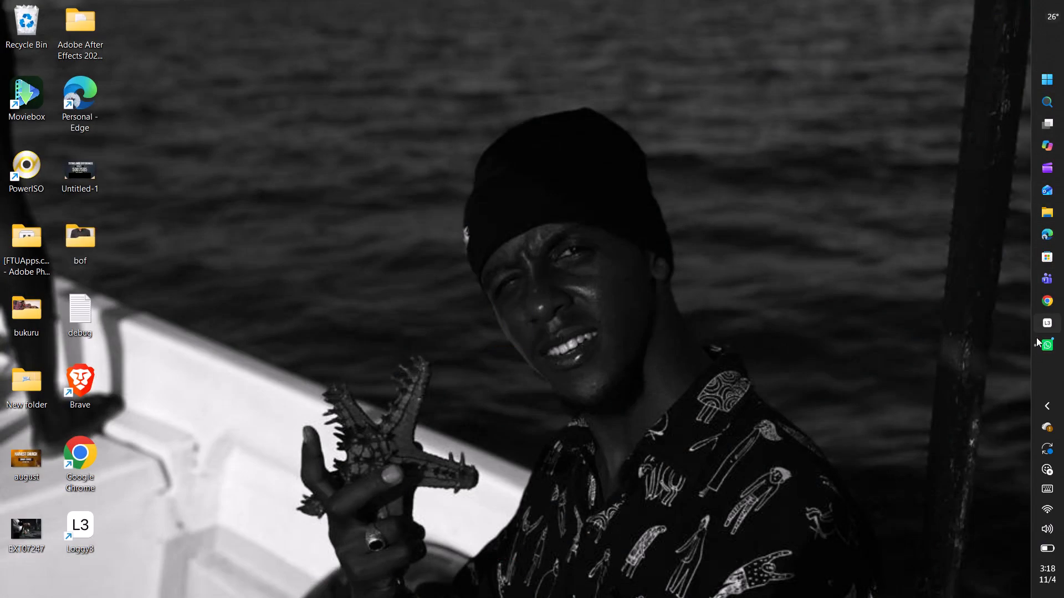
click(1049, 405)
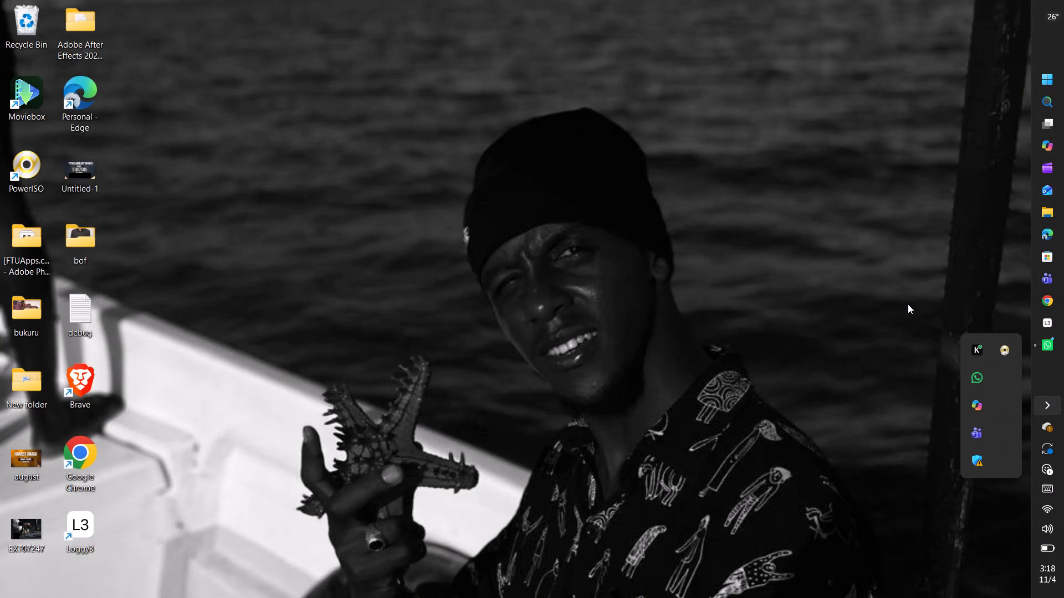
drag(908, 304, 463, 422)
Open the Brave browser from the desktop and maximize its window.
double_click(88, 396)
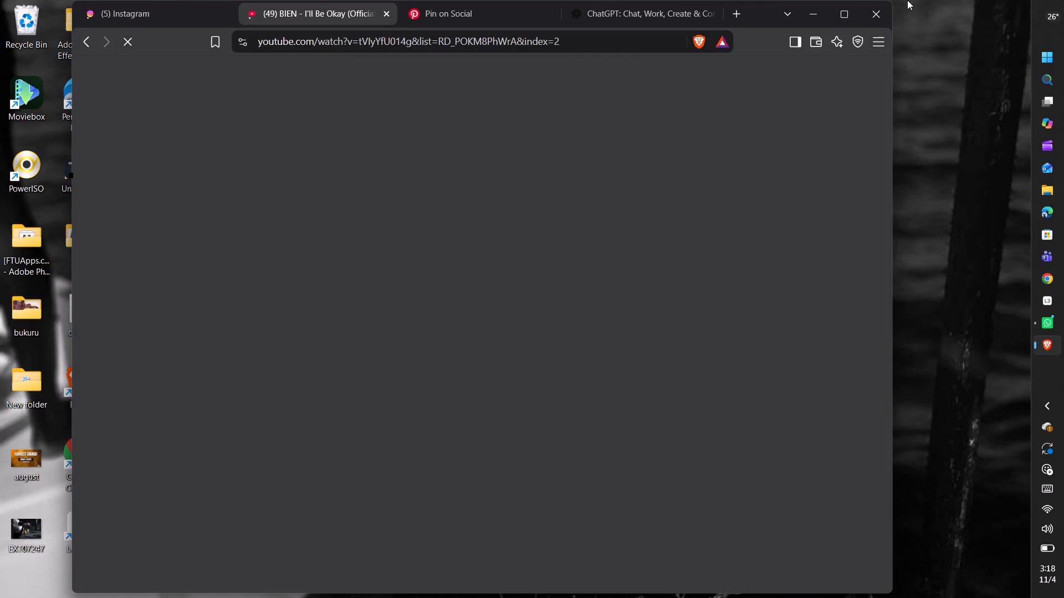
click(845, 15)
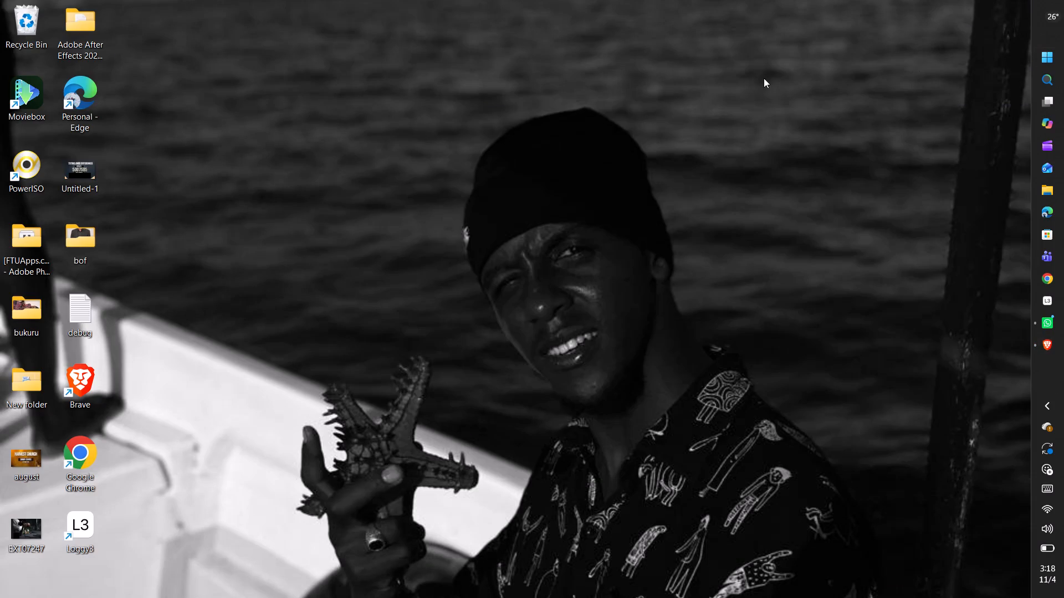
Open the Windows Start screen to reach the pinned and installed apps.
click(1045, 52)
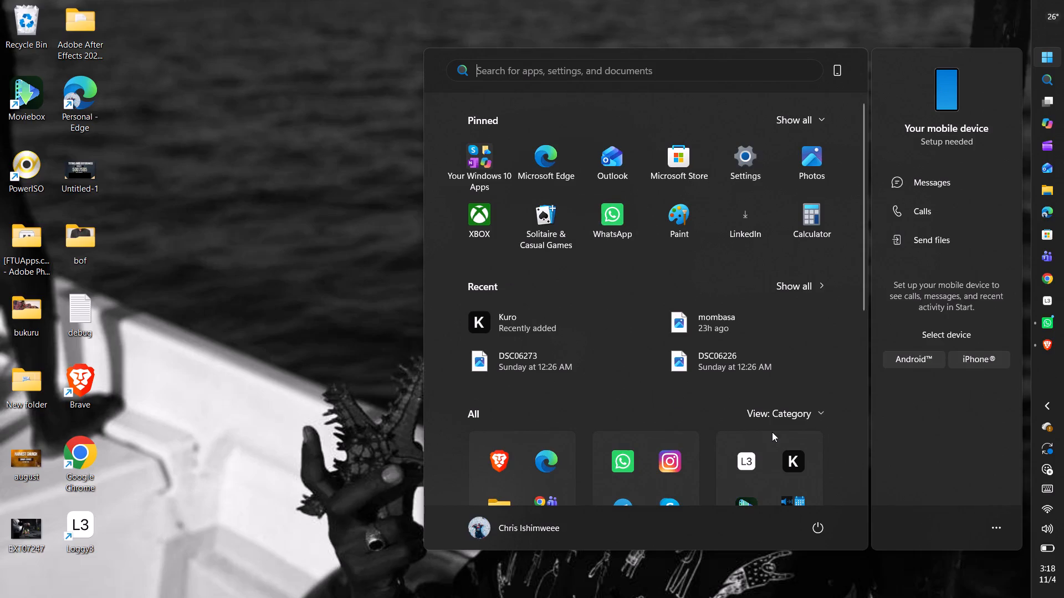
Launch Photoshop from the Creativity category of the installed apps.
scroll(765, 427, down, 3)
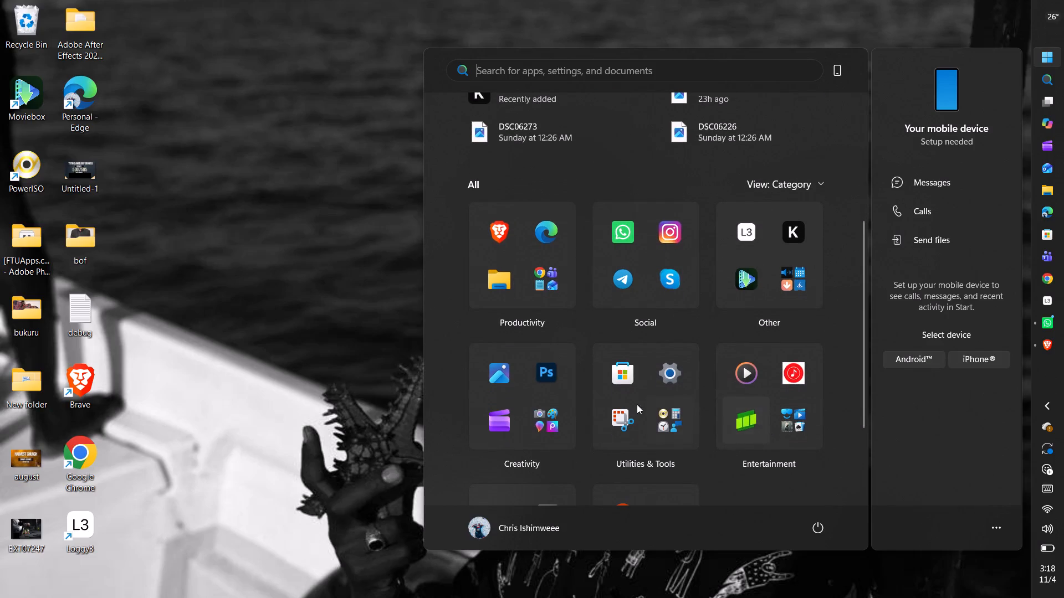
double_click(557, 373)
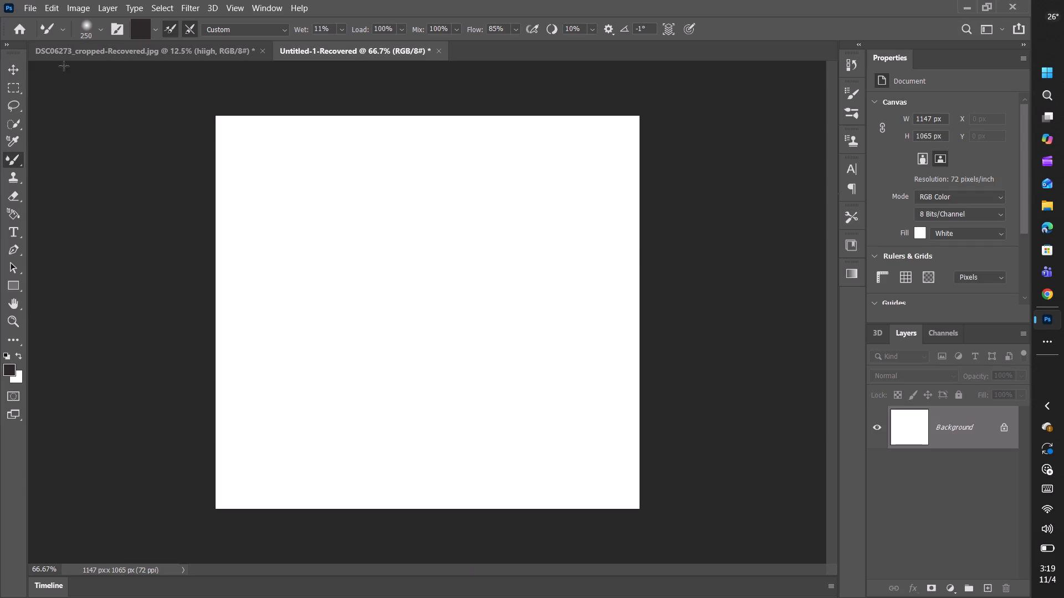
Open the boofre photo from the Pictures folder.
click(19, 0)
click(29, 2)
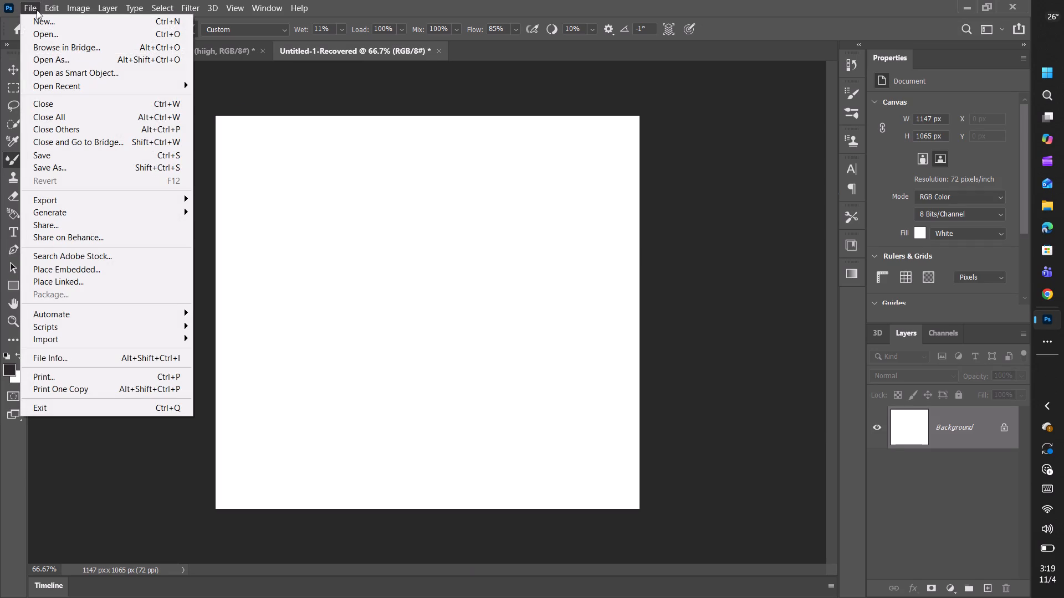
click(53, 36)
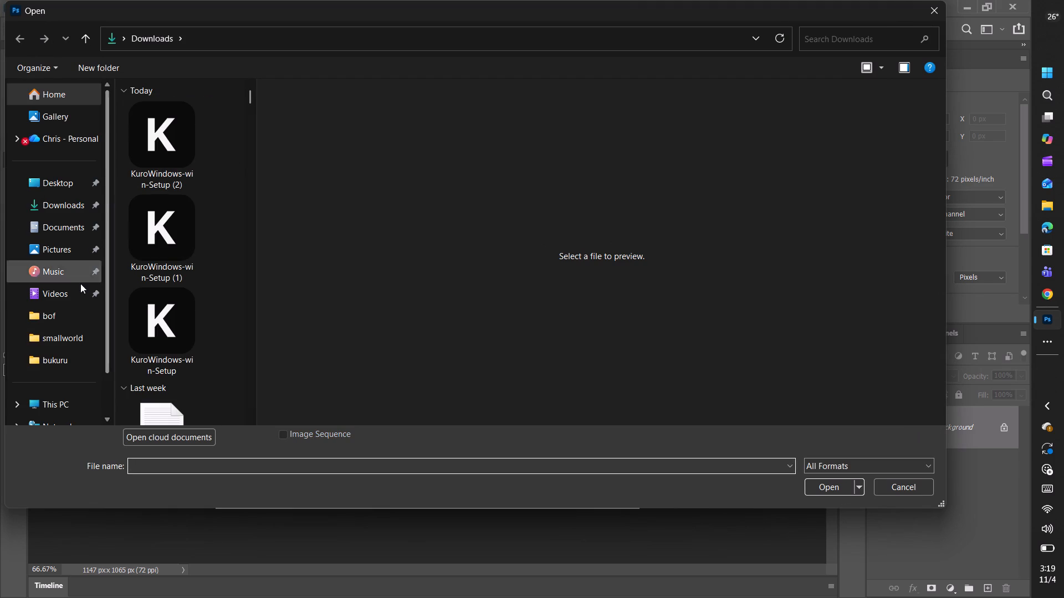
click(80, 253)
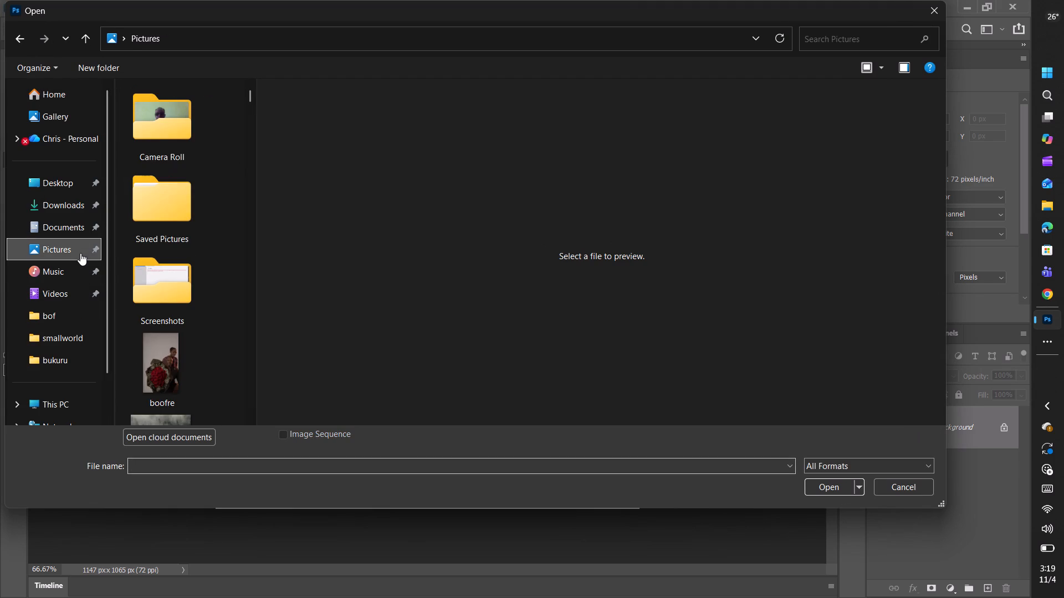
double_click(183, 370)
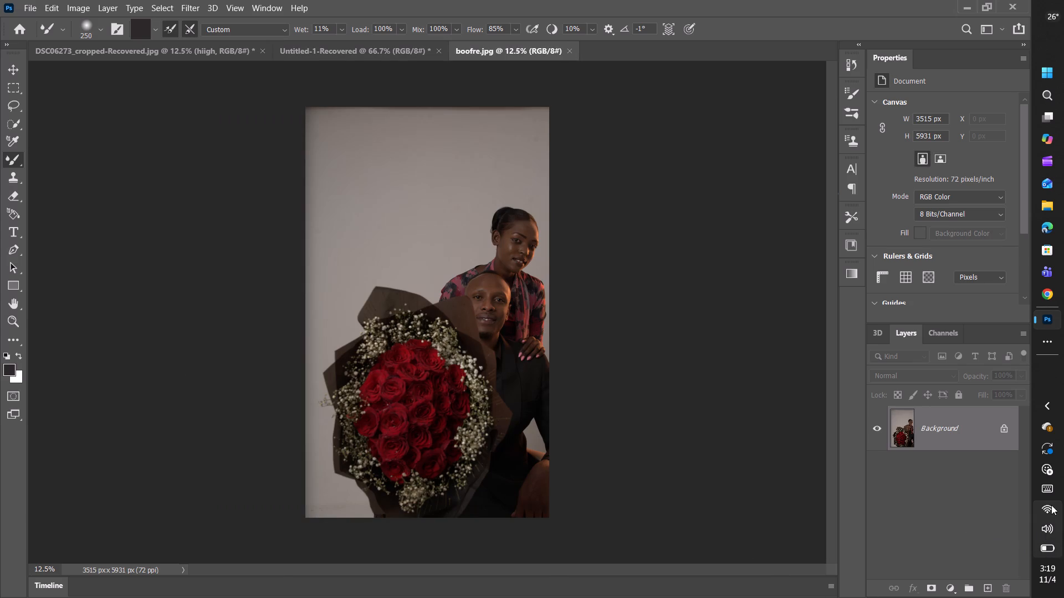
Raise the screen brightness to somewhat above the middle of its range, and return to the boofre photo.
click(1051, 393)
click(1052, 513)
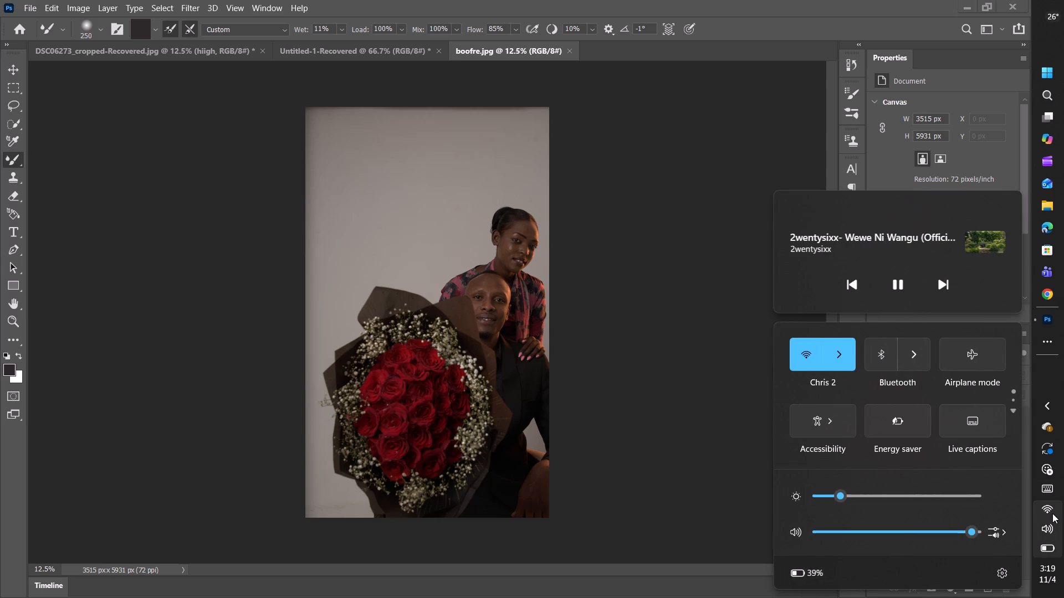
click(877, 493)
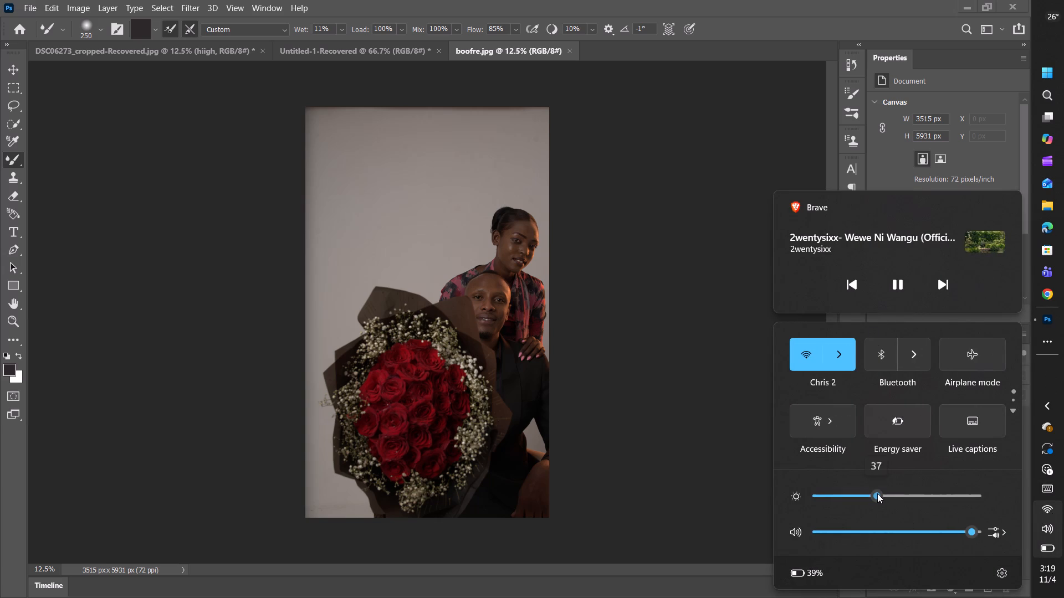
click(884, 493)
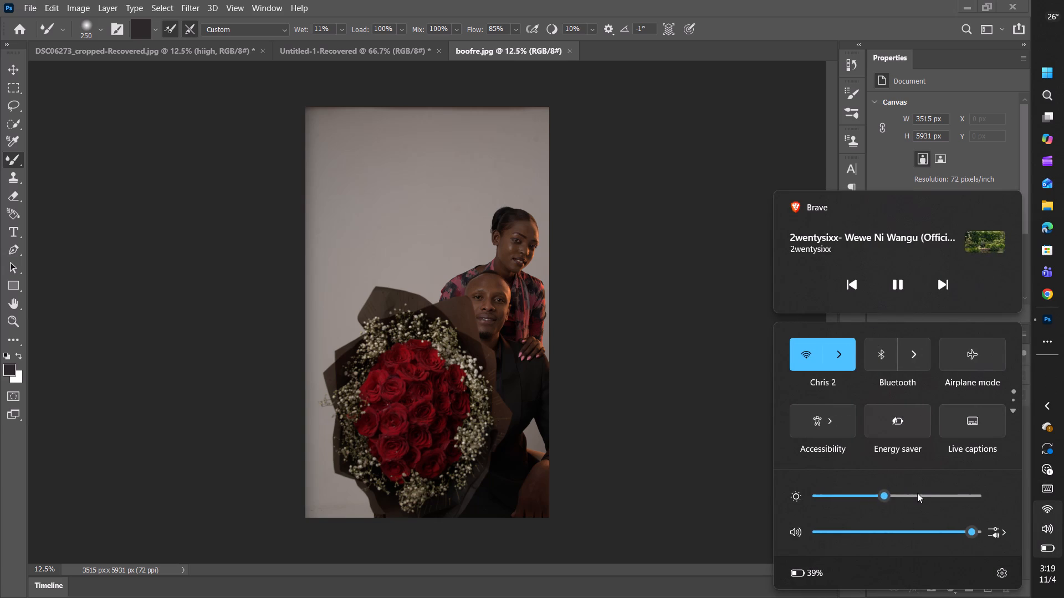
click(917, 493)
click(919, 493)
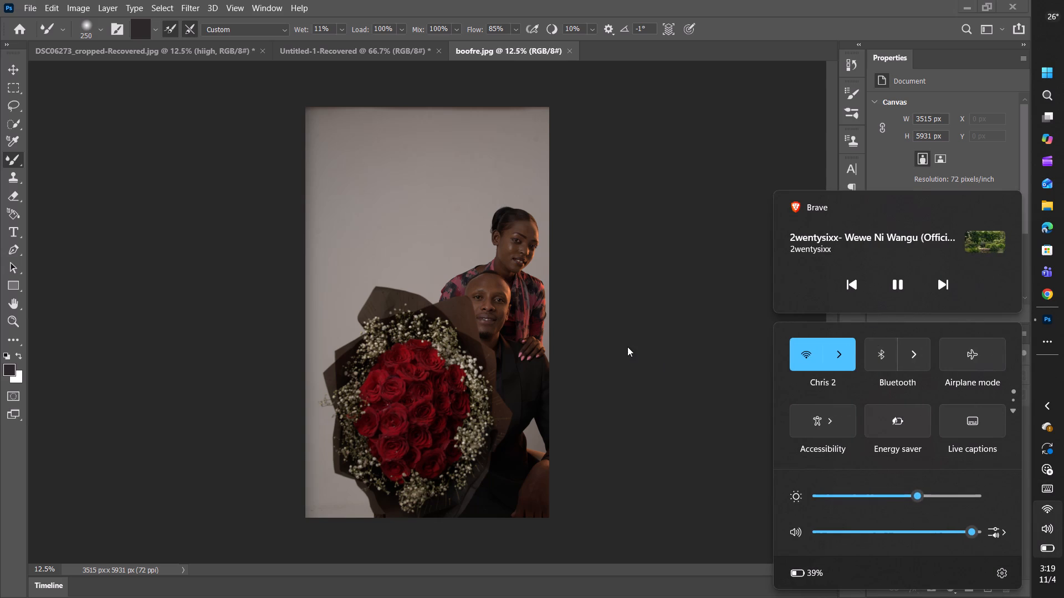
click(627, 347)
click(627, 347)
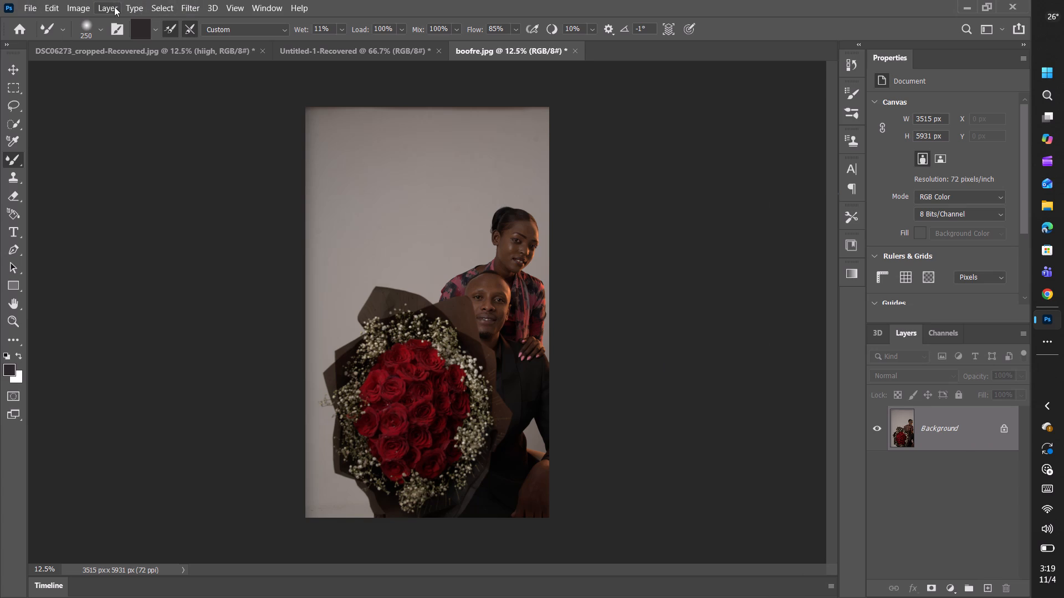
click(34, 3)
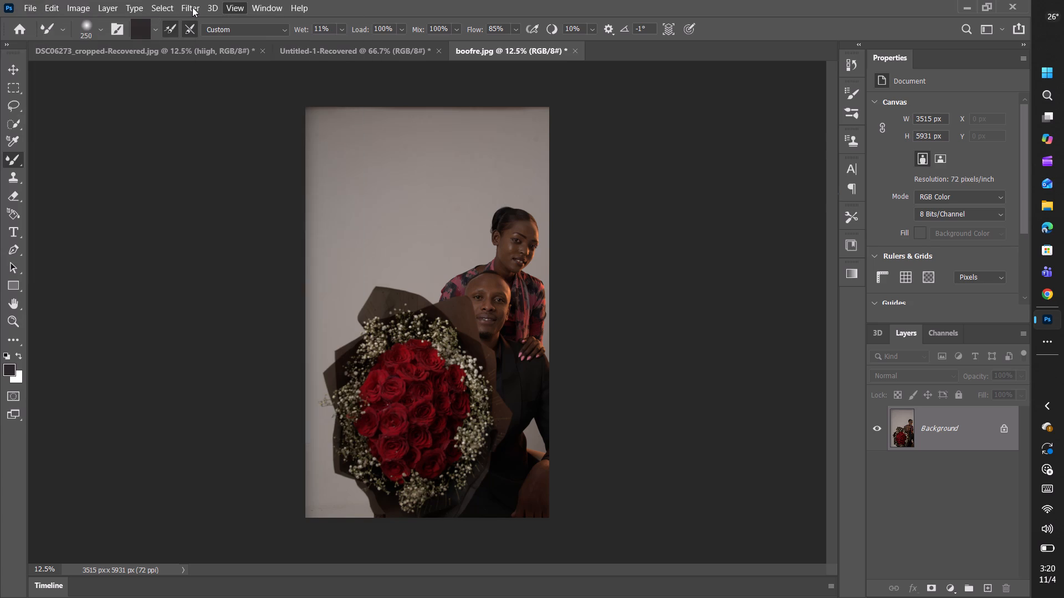
Start the Camera Raw Filter on the boofre photo and set the white balance Temperature to -7.
click(186, 7)
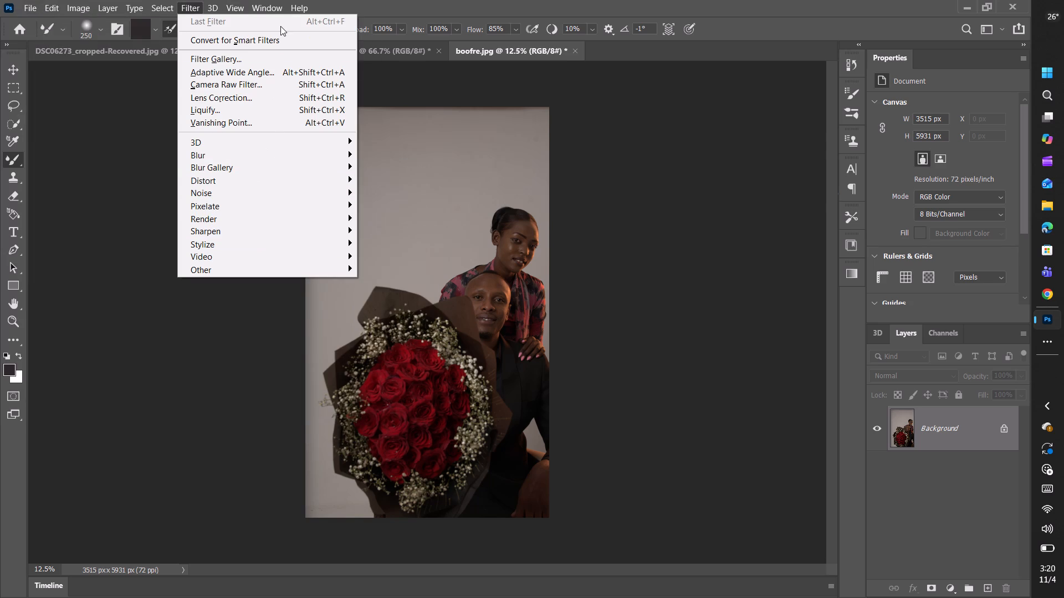
click(260, 86)
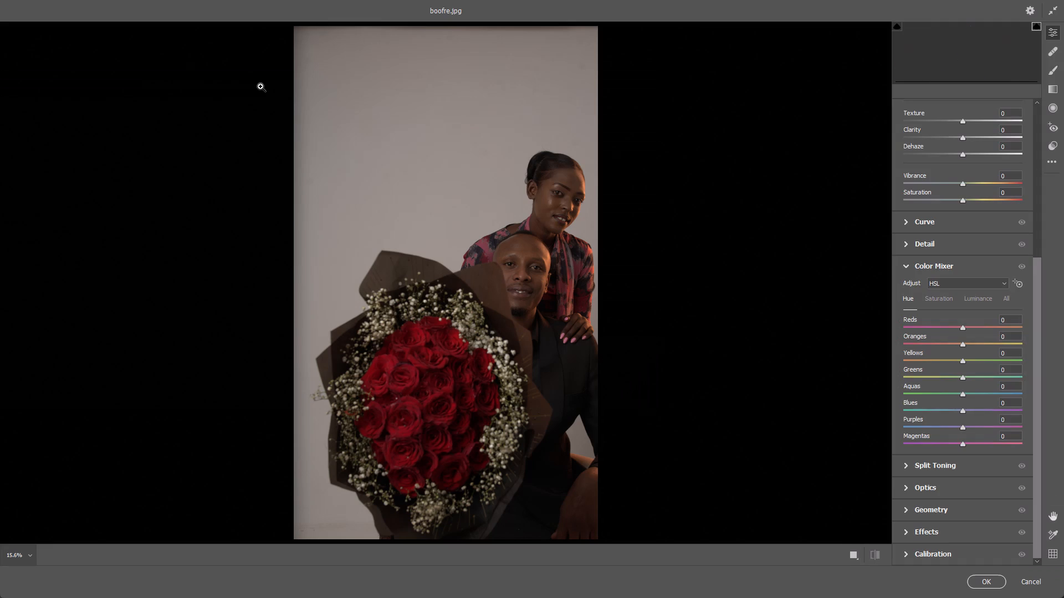
scroll(990, 212, up, 8)
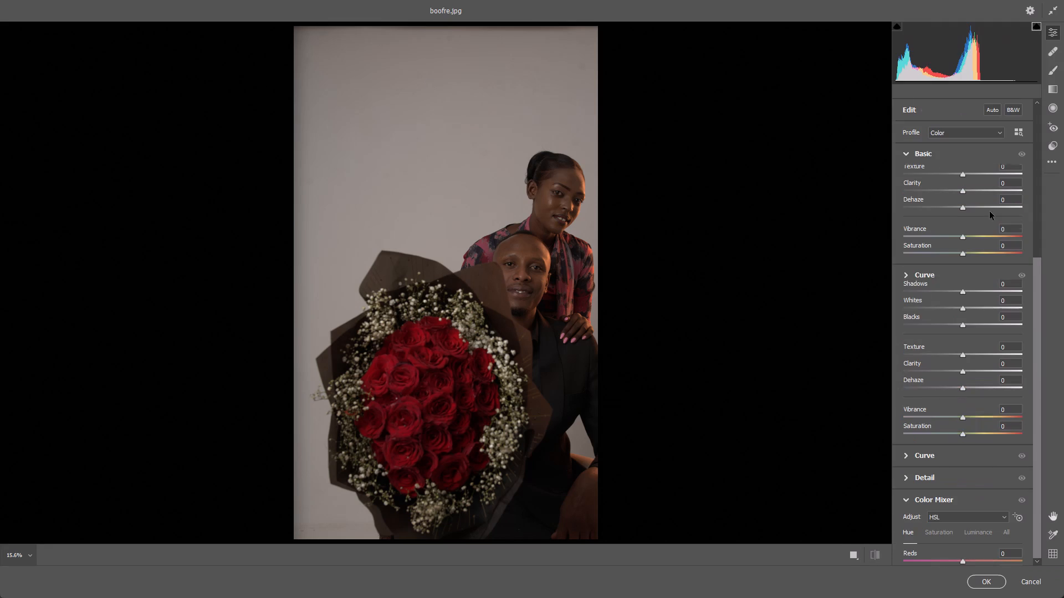
scroll(990, 212, up, 13)
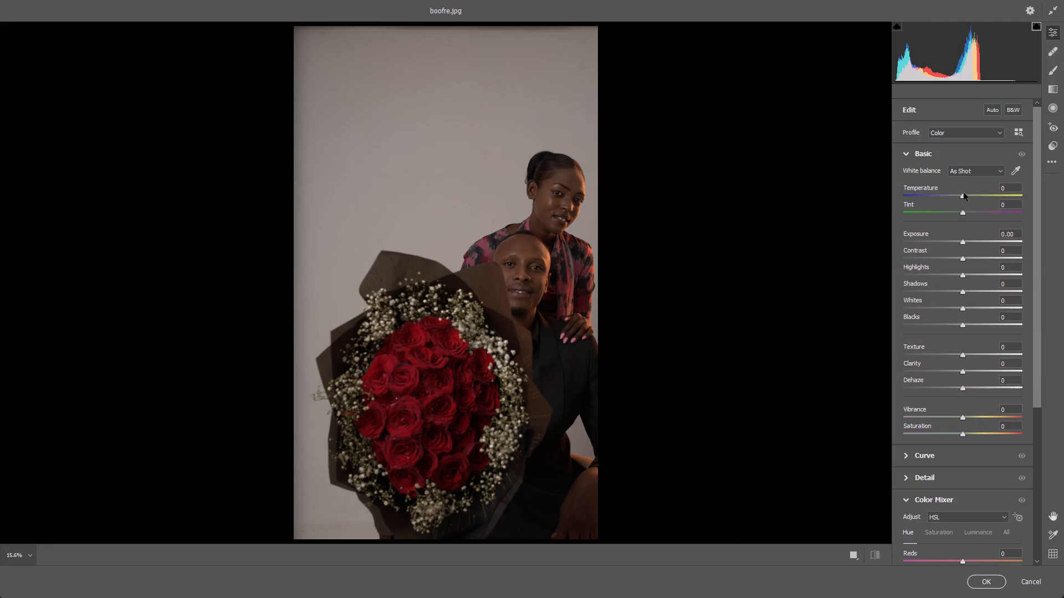
click(964, 195)
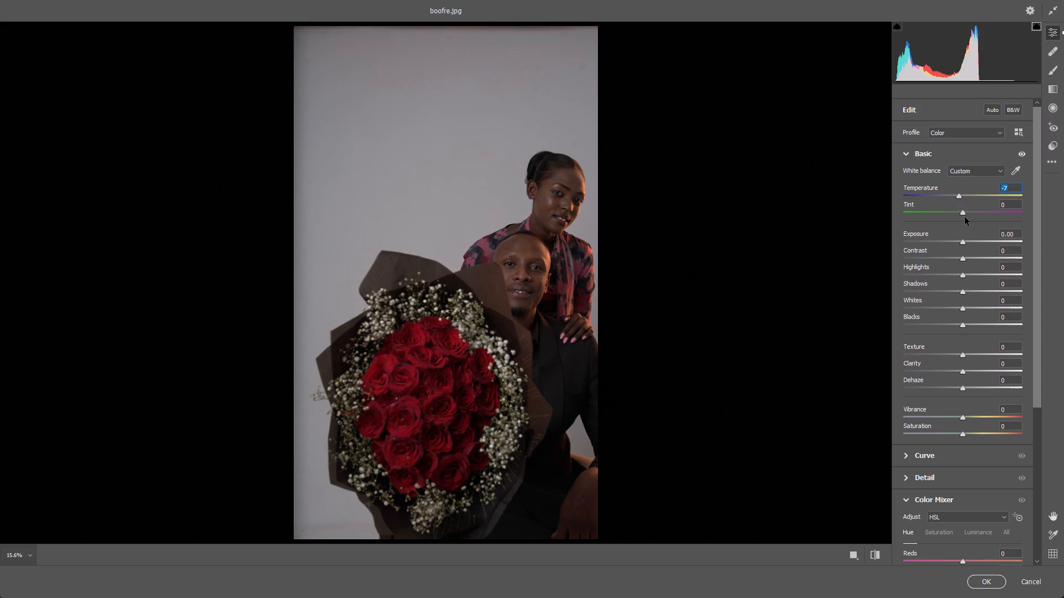
Raise the photo's Exposure to +1.15.
drag(965, 241, 979, 244)
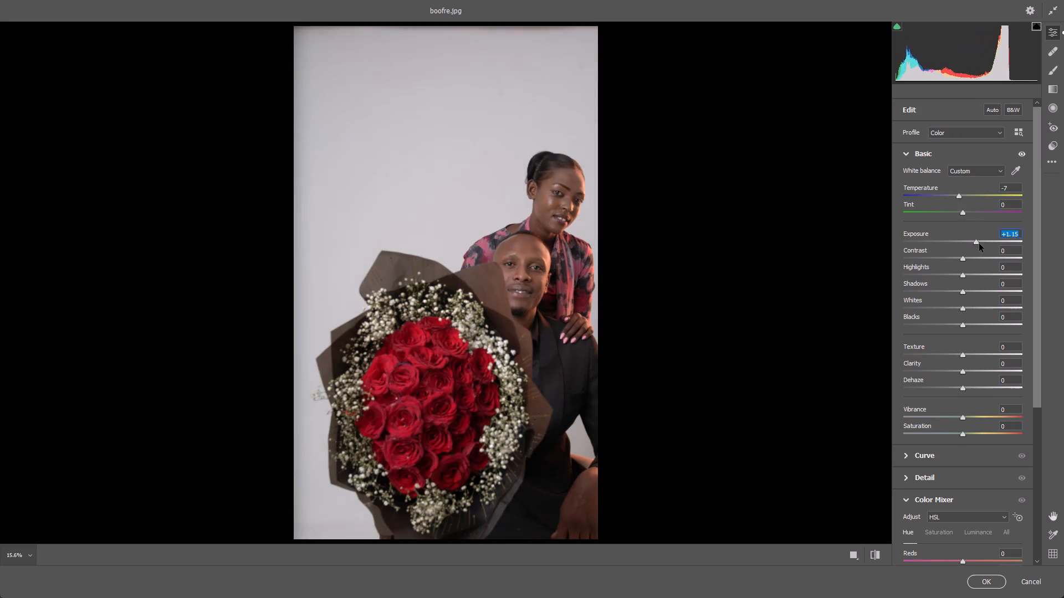
drag(979, 244, 976, 245)
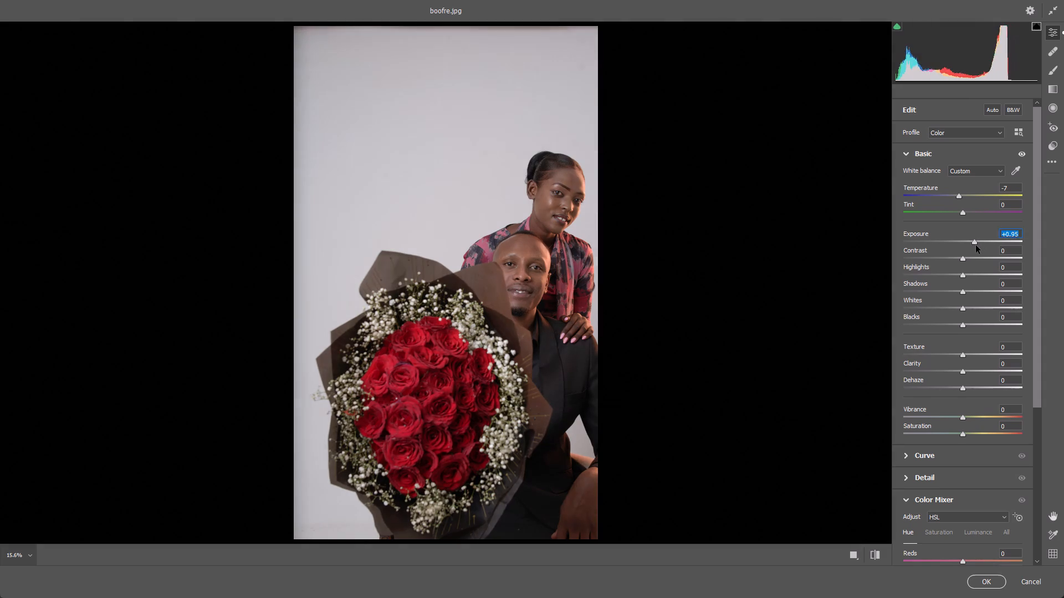
drag(976, 245, 979, 246)
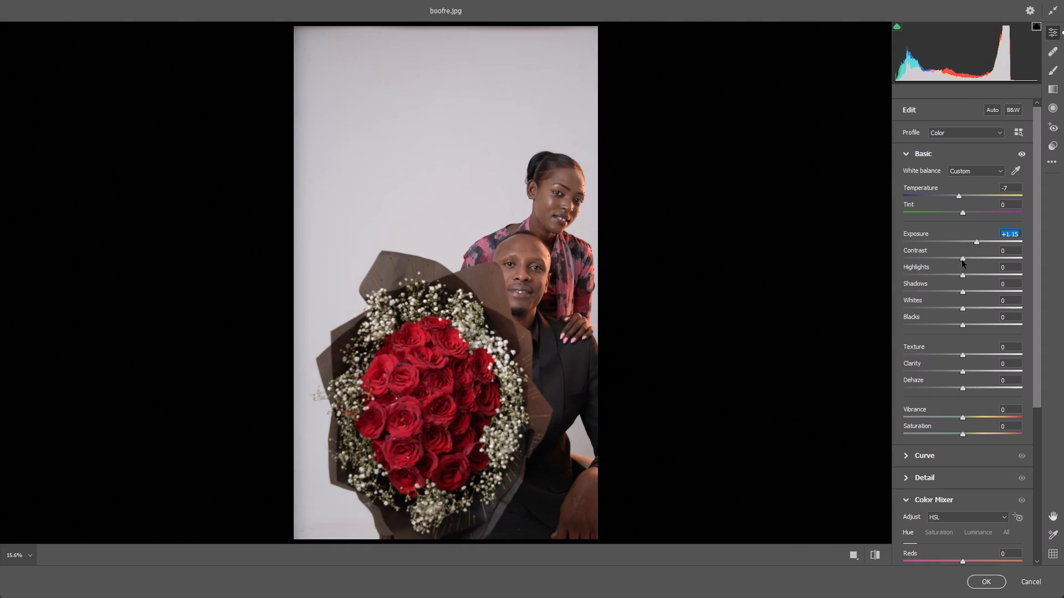
Set the photo's Contrast to +10 and its Highlights to +29.
drag(962, 259, 989, 261)
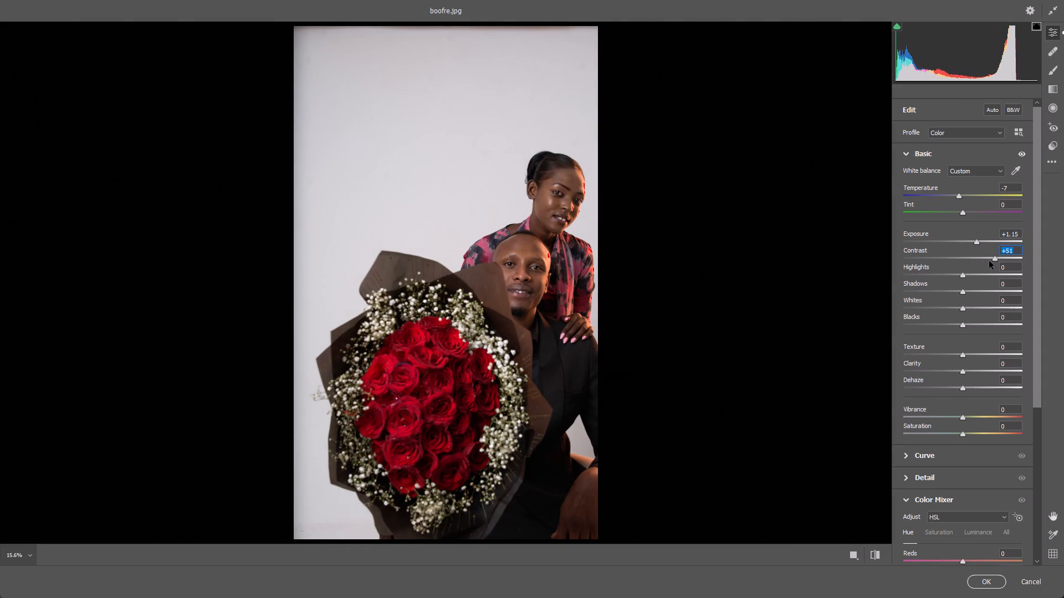
drag(989, 261, 964, 269)
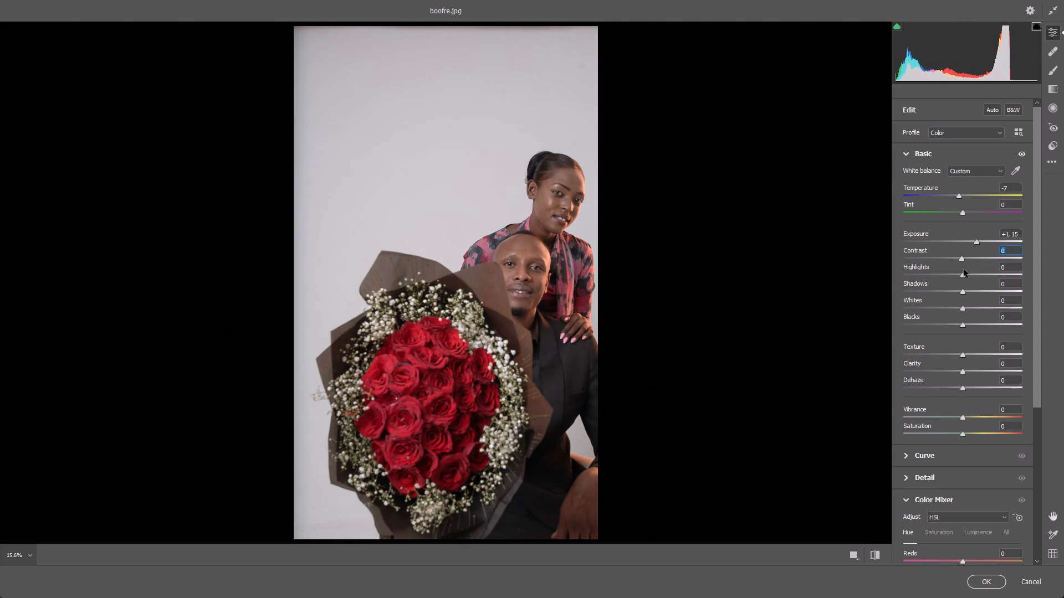
drag(964, 269, 968, 269)
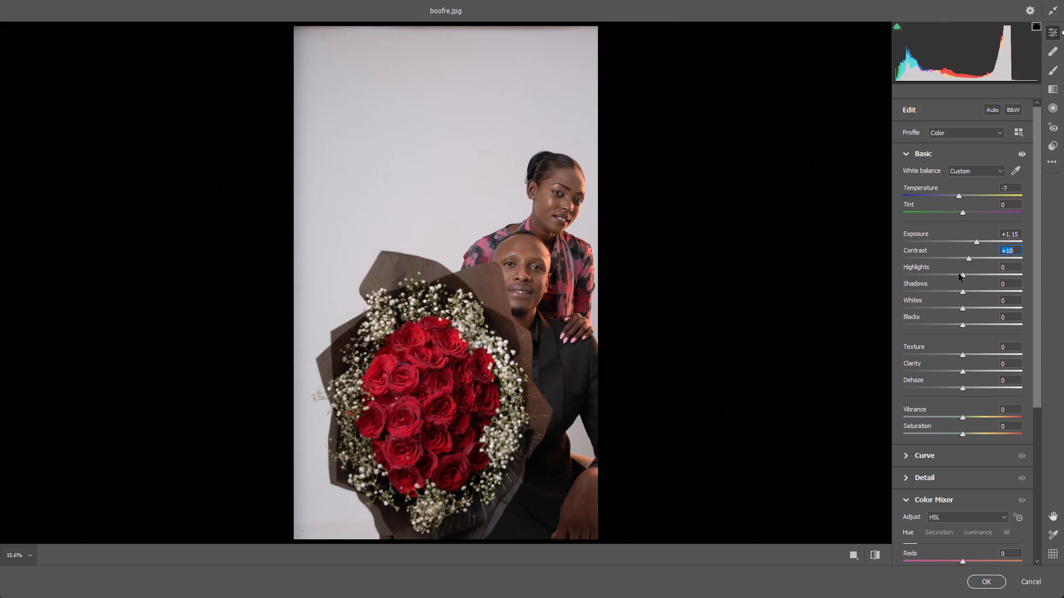
drag(959, 274, 901, 275)
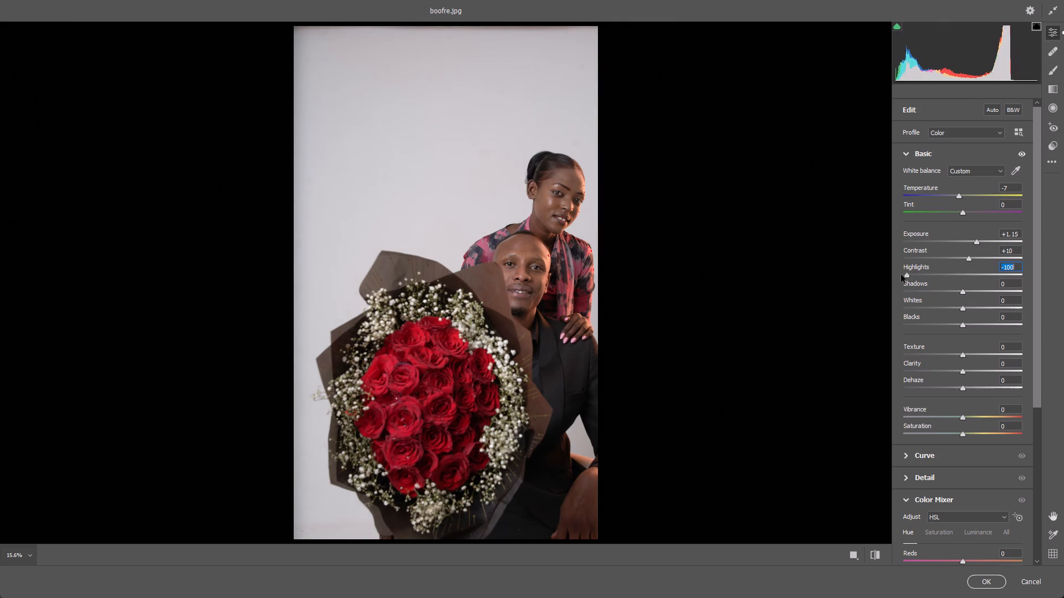
drag(901, 275, 980, 286)
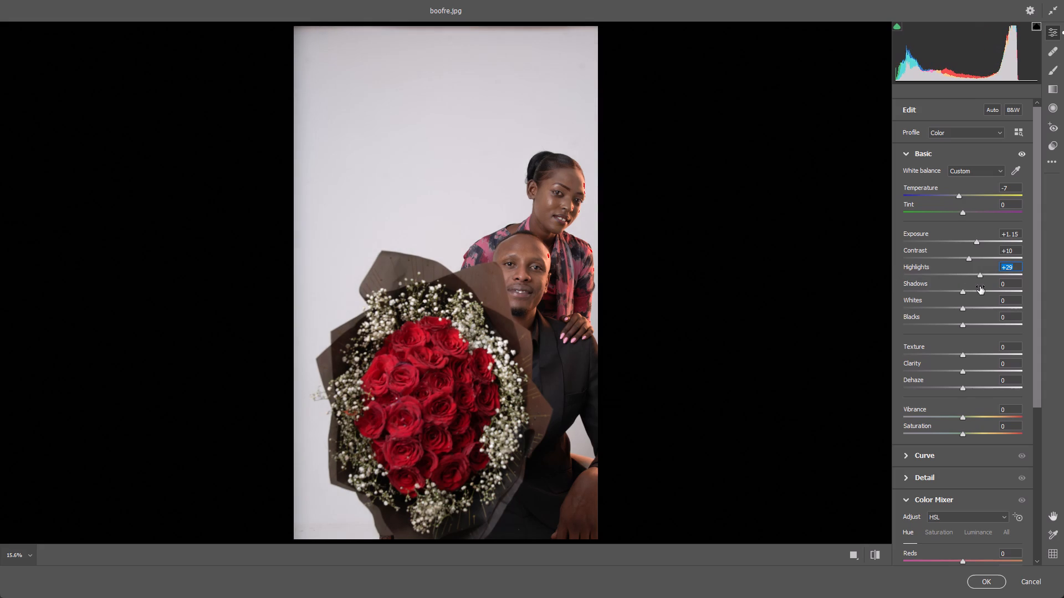
Lift the photo's Shadows to +51 and lower its Whites to -46.
drag(980, 286, 965, 288)
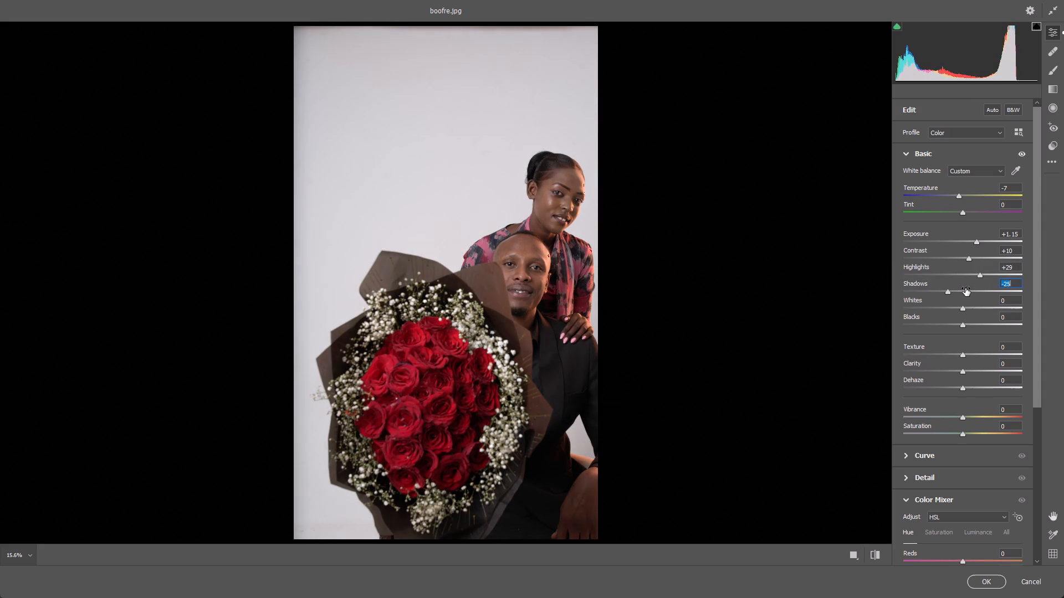
drag(965, 288, 978, 289)
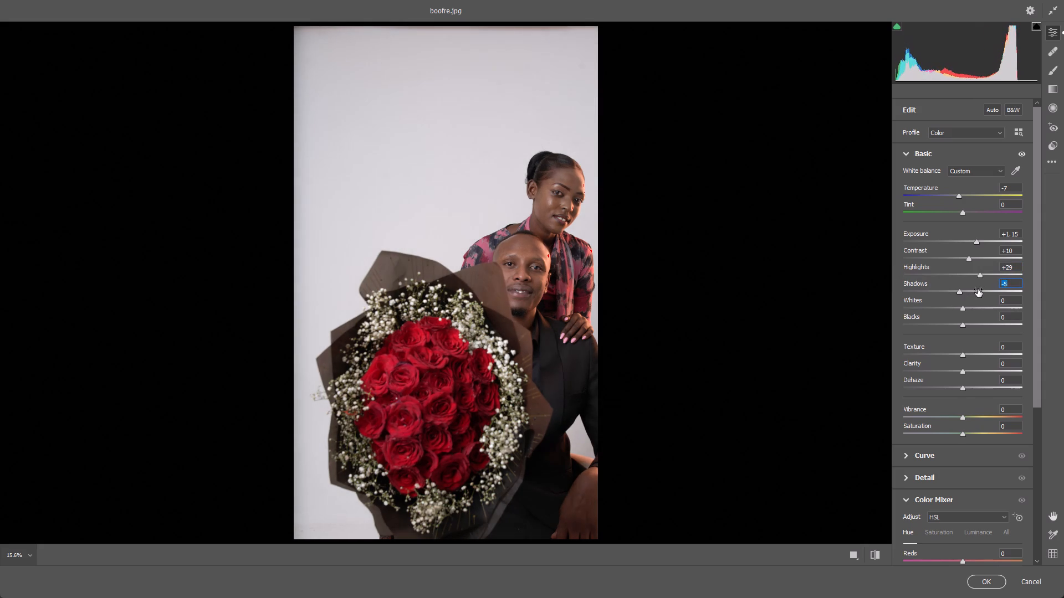
drag(978, 289, 1021, 293)
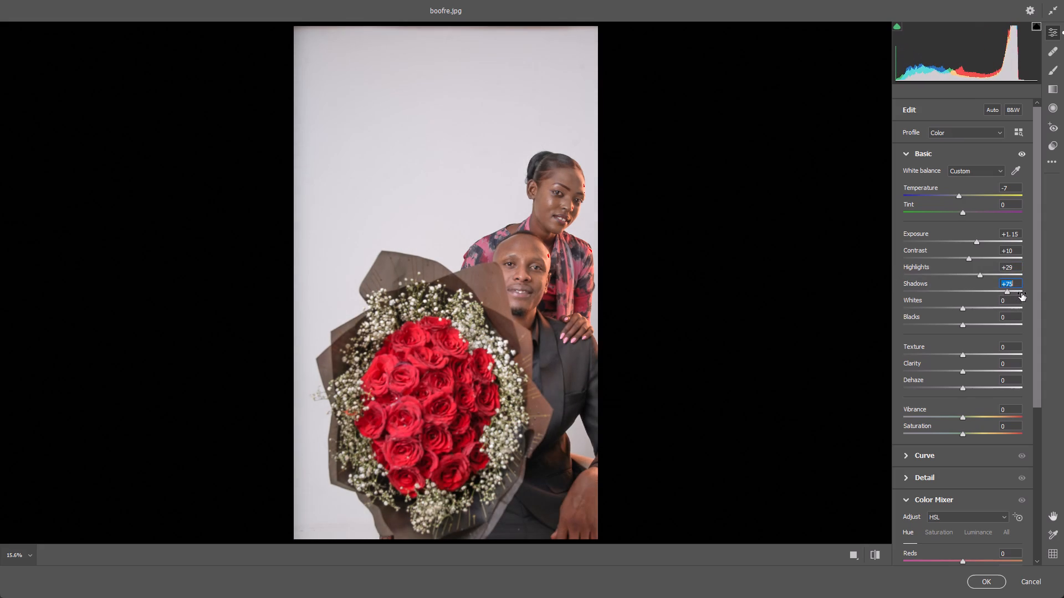
drag(1021, 293, 954, 298)
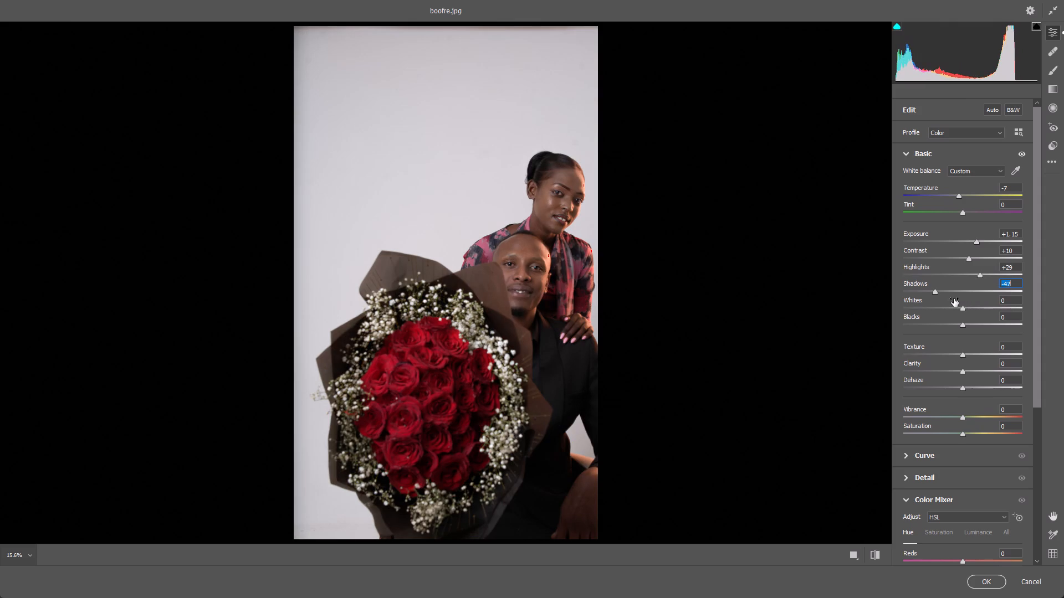
drag(954, 298, 986, 298)
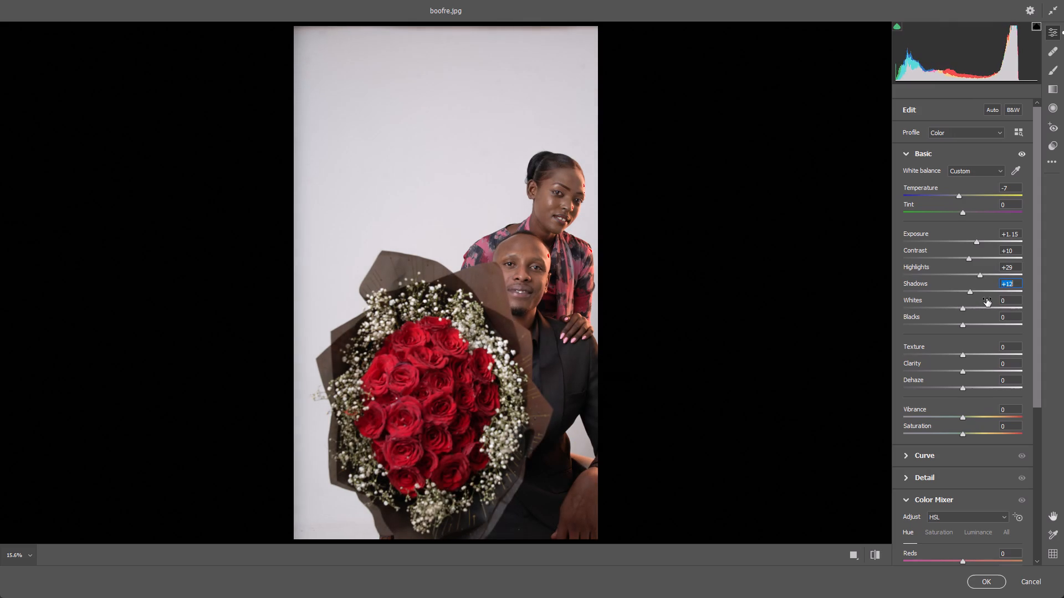
drag(986, 298, 990, 300)
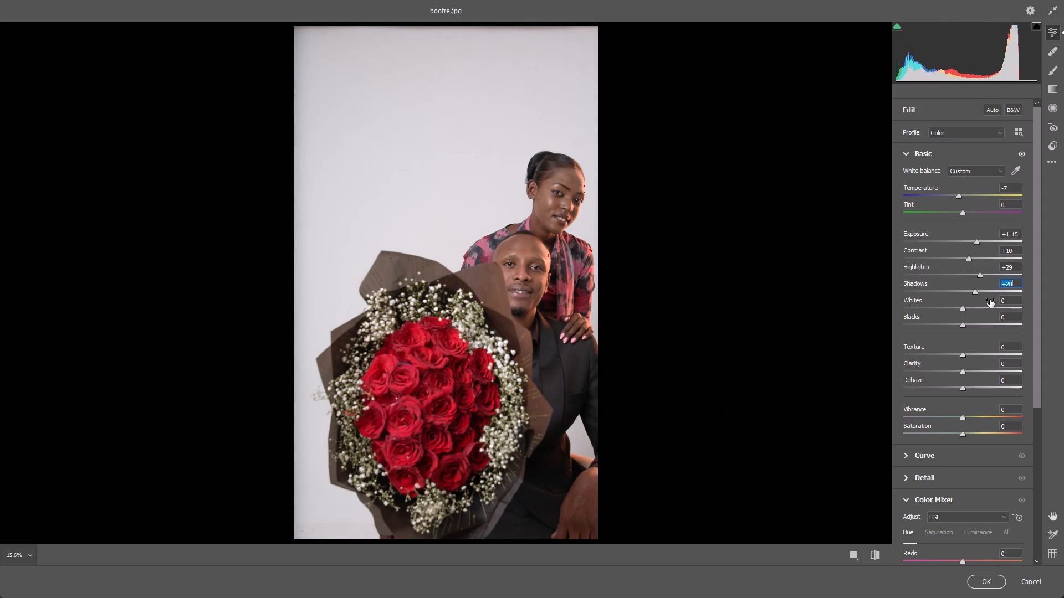
drag(990, 300, 988, 300)
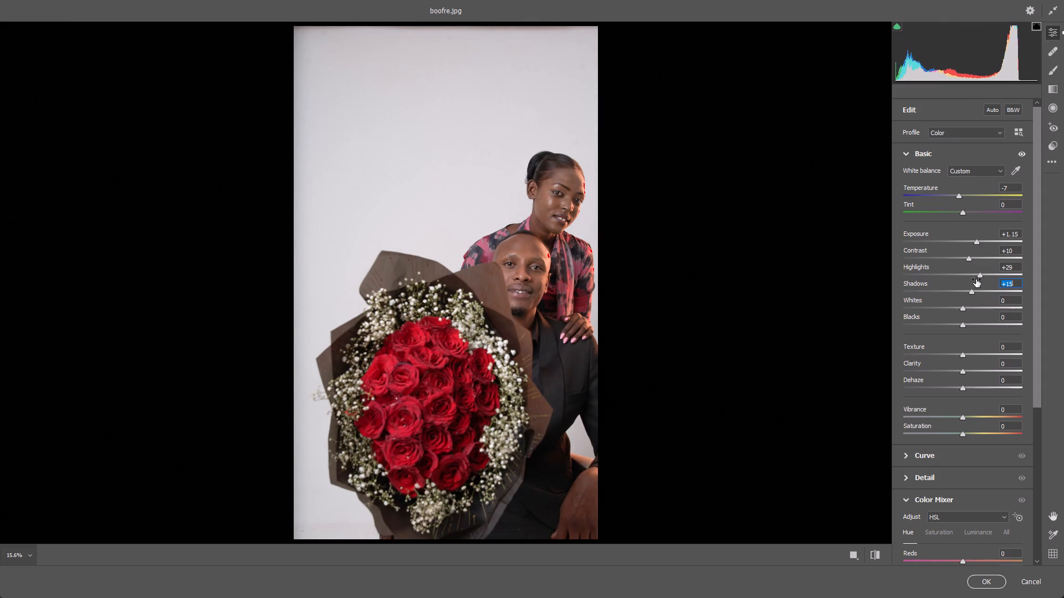
drag(976, 279, 986, 279)
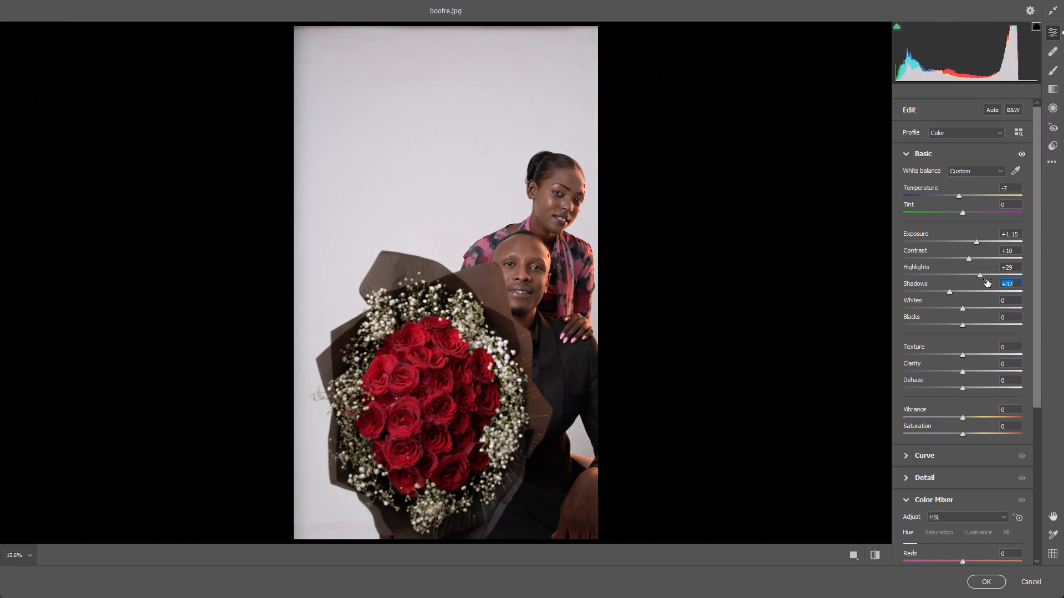
drag(986, 279, 996, 280)
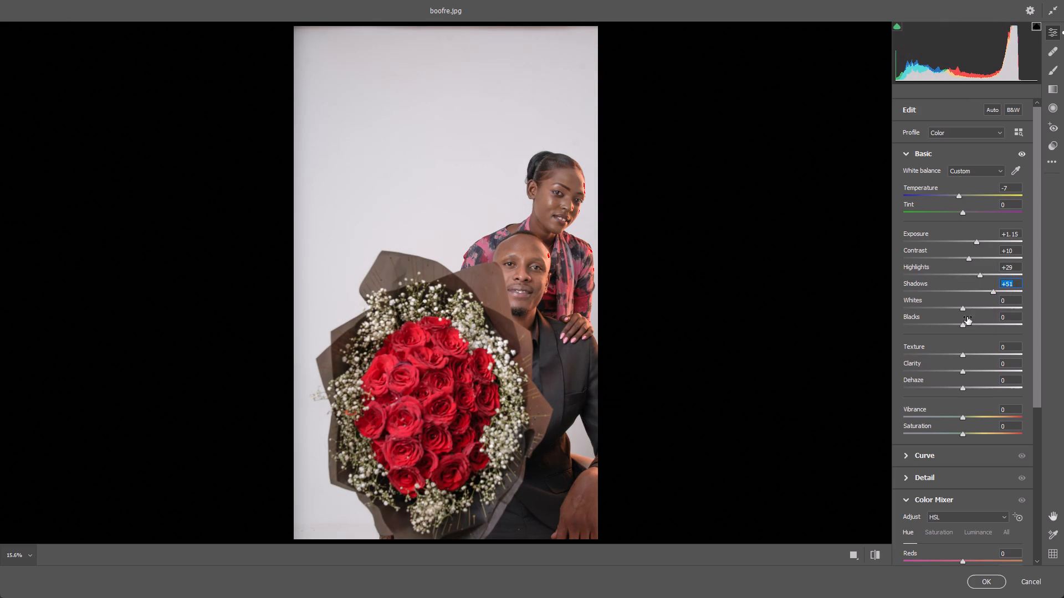
drag(961, 308, 934, 308)
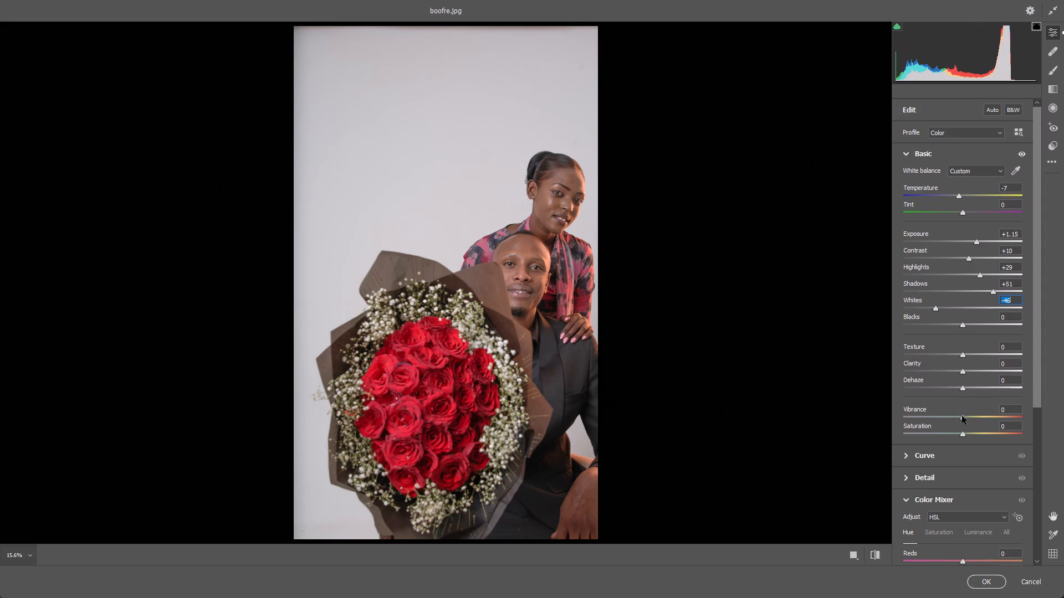
Boost the photo's colours with Saturation at +34 and Vibrance at +58.
drag(963, 421, 973, 421)
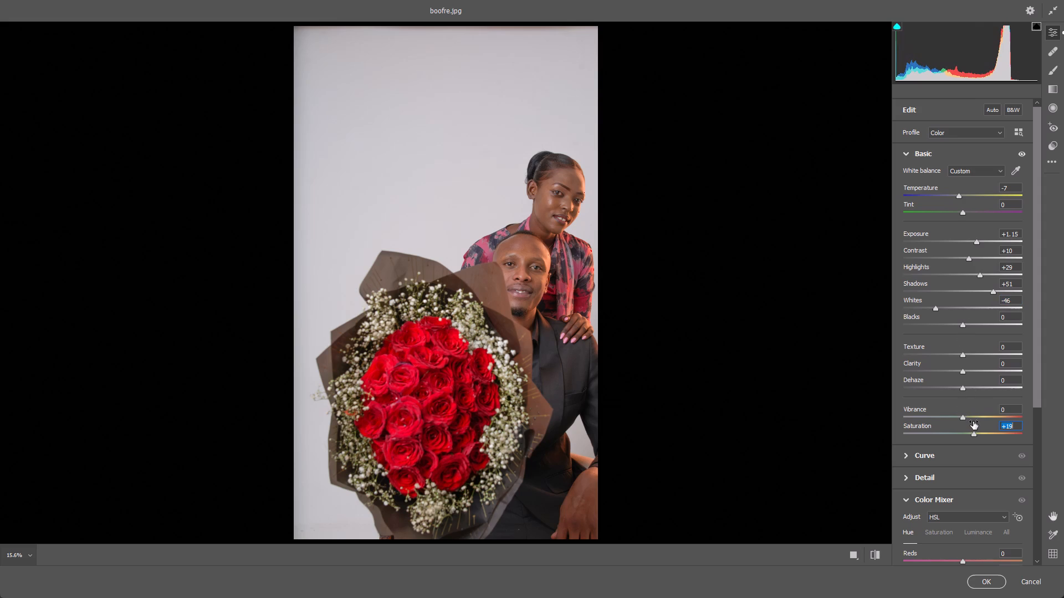
drag(973, 421, 983, 422)
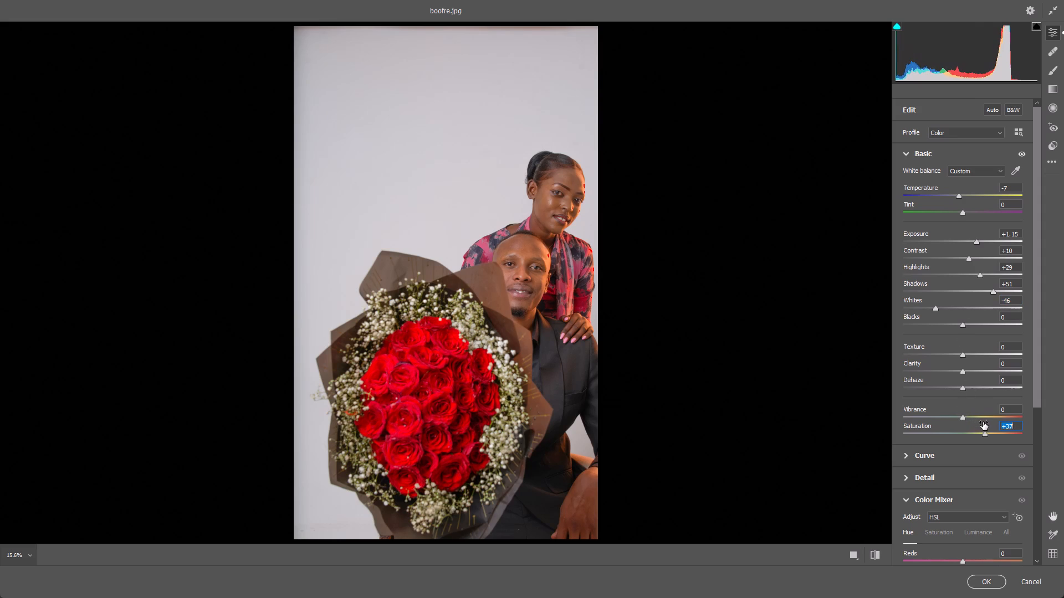
drag(983, 422, 977, 423)
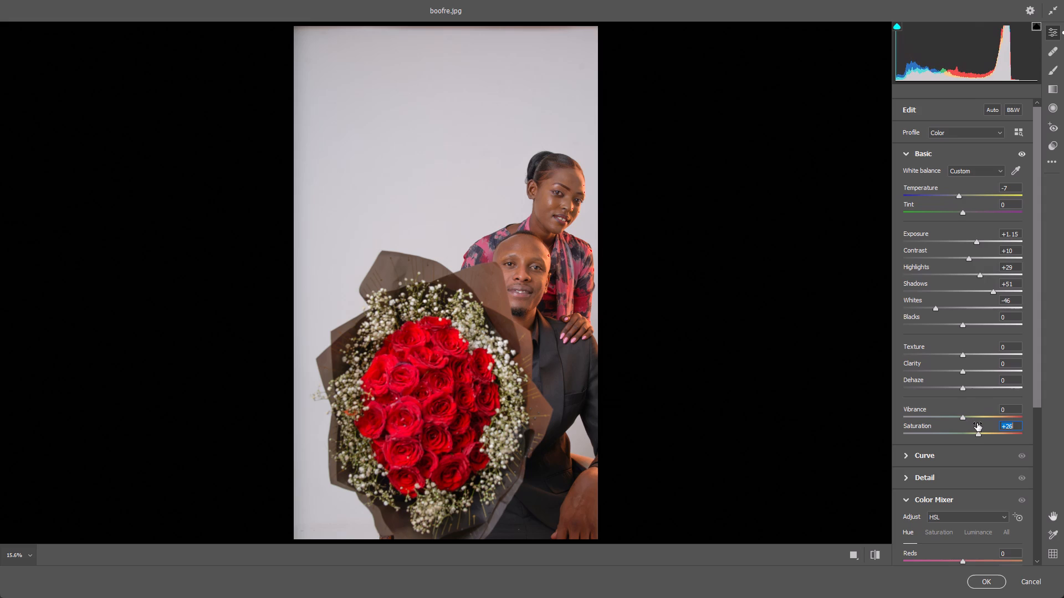
drag(977, 423, 981, 423)
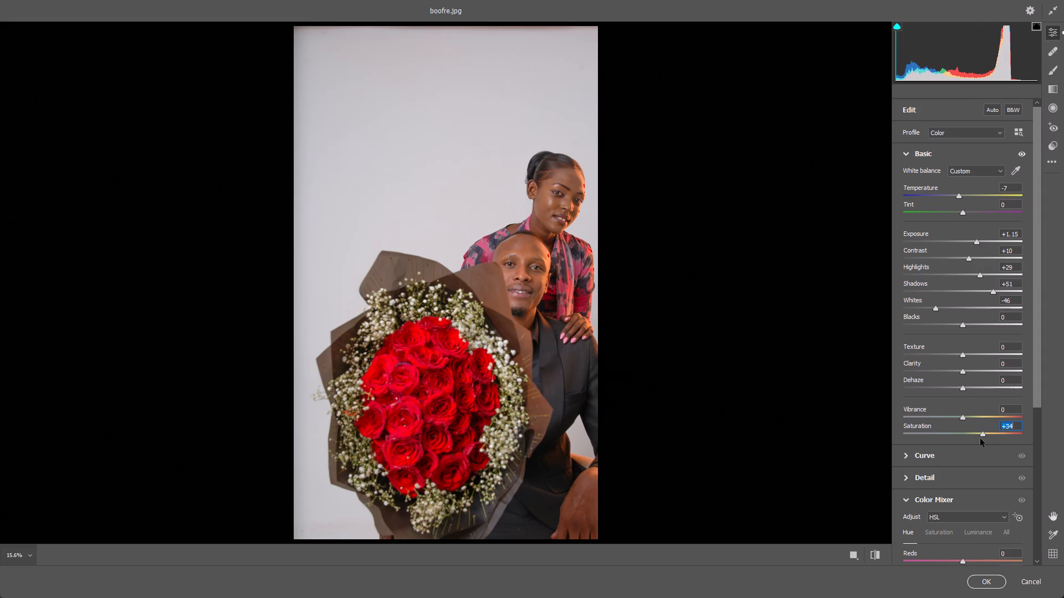
click(980, 439)
drag(966, 416, 993, 416)
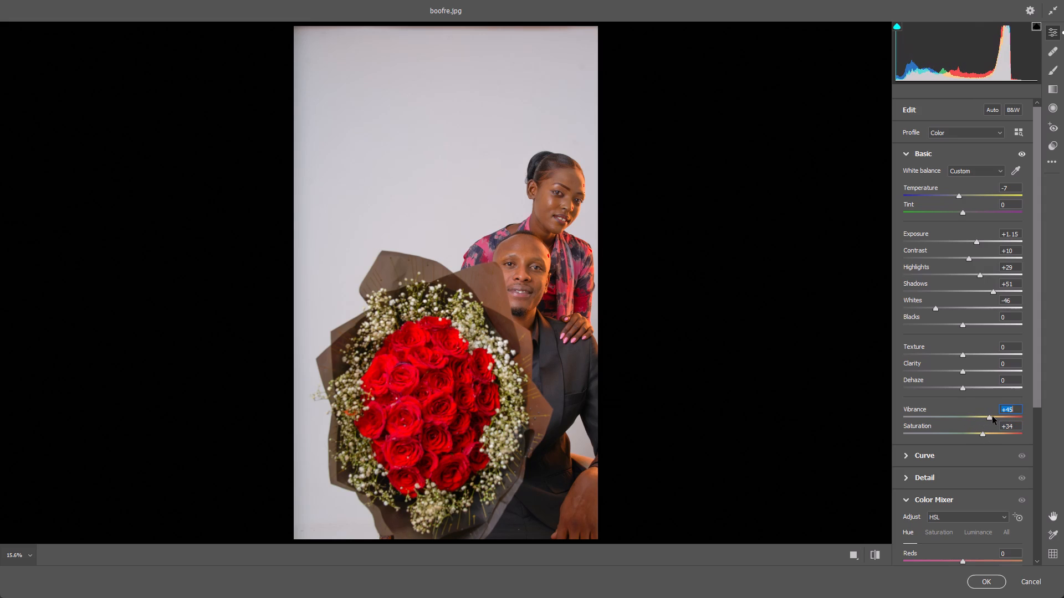
drag(993, 416, 1000, 416)
Tone down the photo's colours by setting Vibrance to +28 and Saturation to +25.
drag(1000, 416, 983, 416)
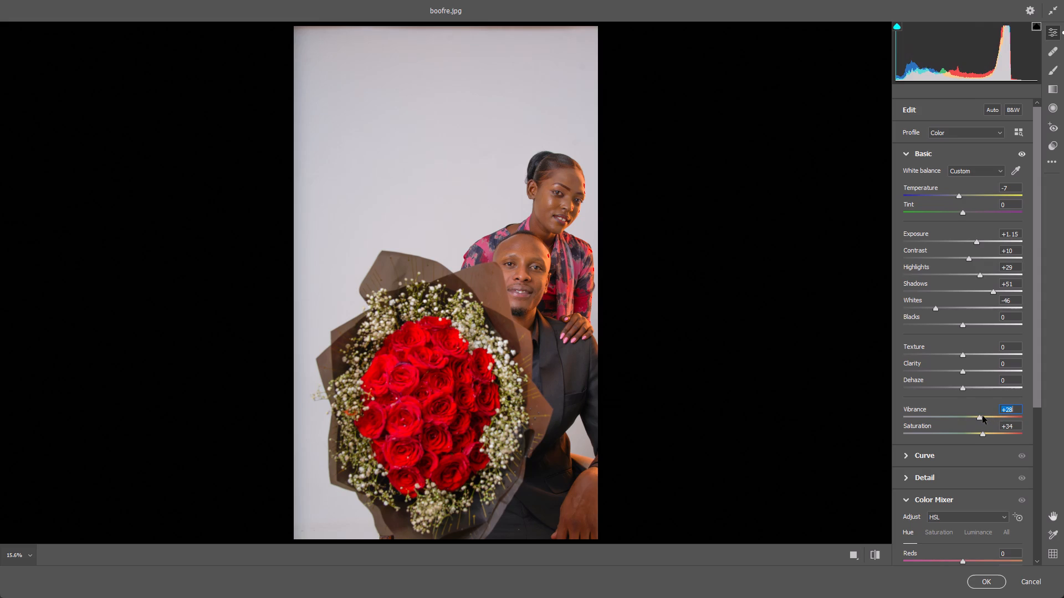
drag(981, 437, 980, 437)
drag(980, 437, 971, 437)
drag(980, 435, 975, 435)
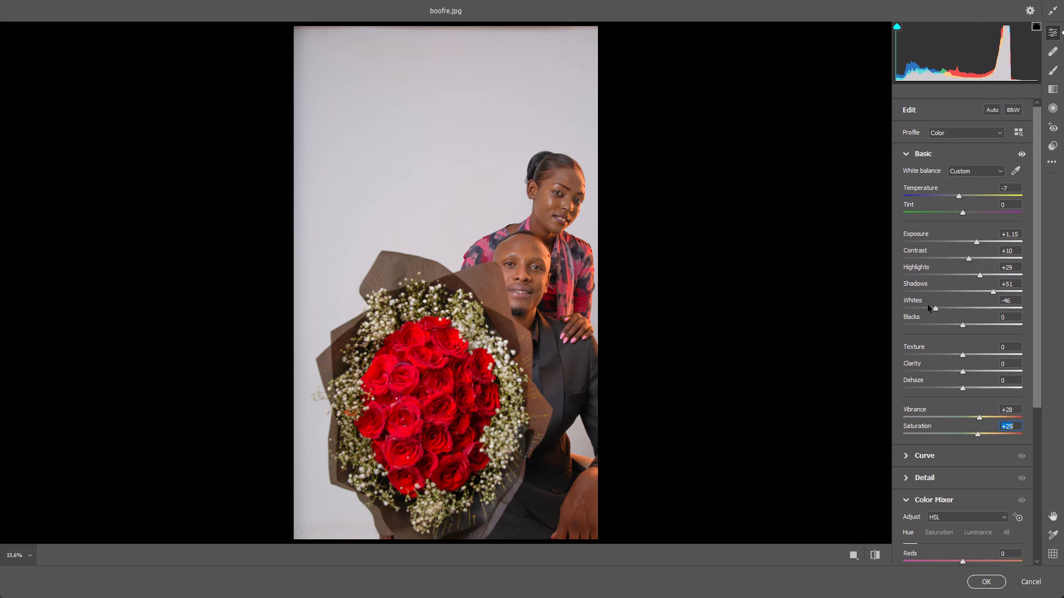
Lower the photo's Whites to -67.
drag(928, 305, 923, 305)
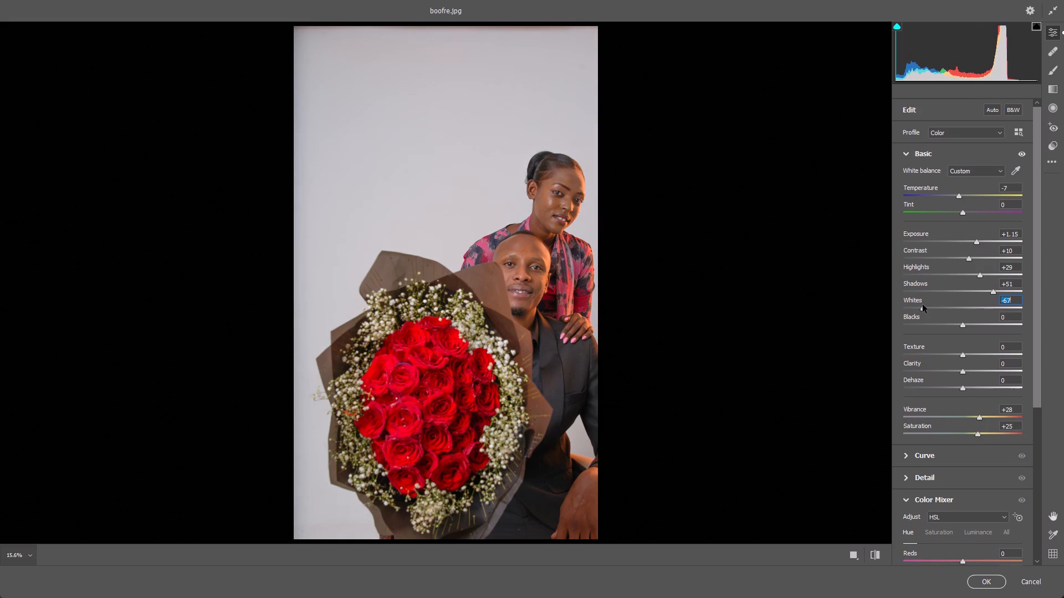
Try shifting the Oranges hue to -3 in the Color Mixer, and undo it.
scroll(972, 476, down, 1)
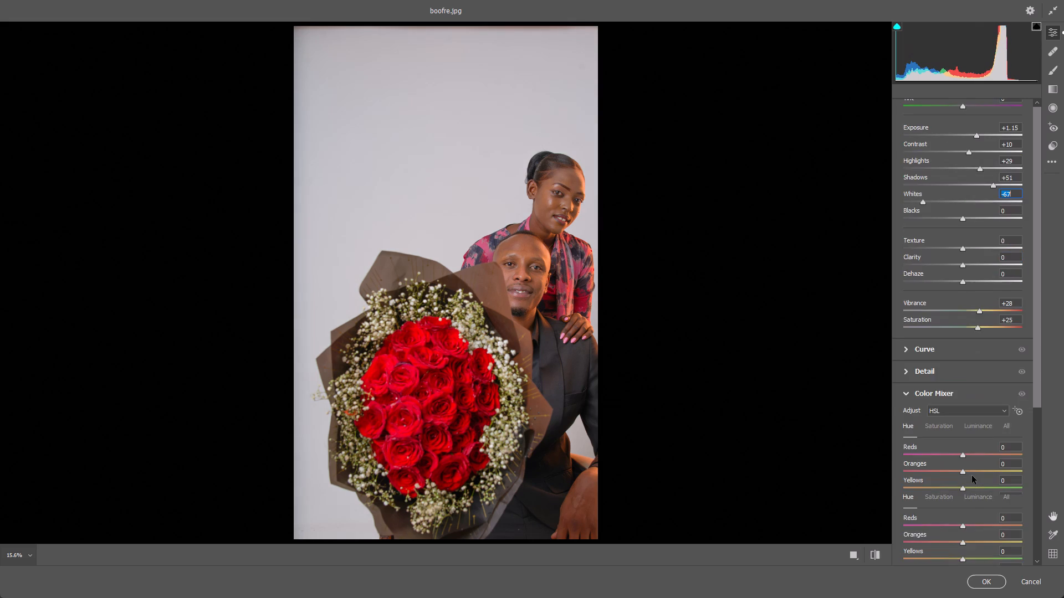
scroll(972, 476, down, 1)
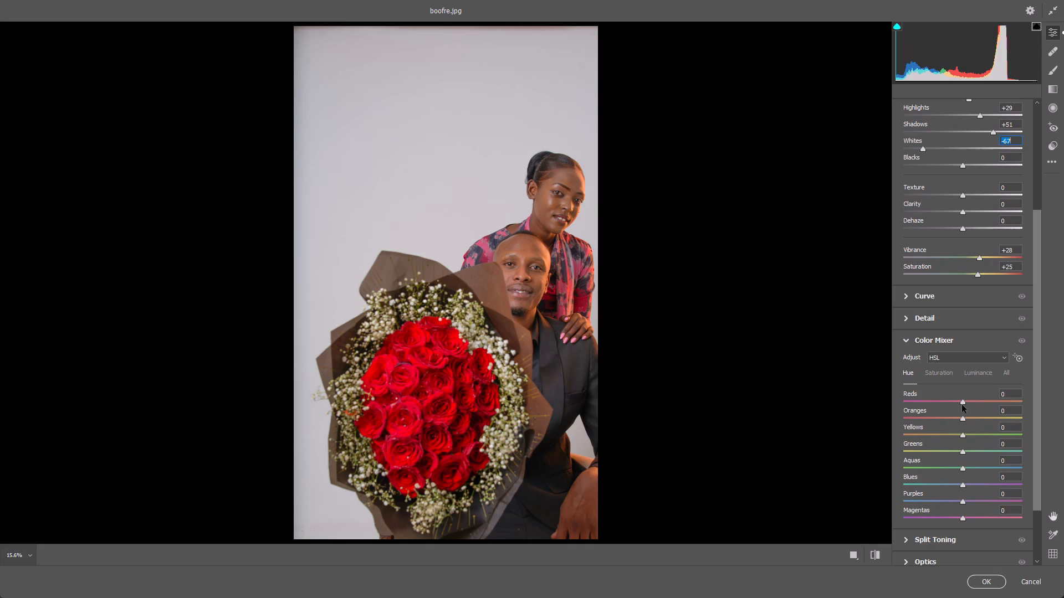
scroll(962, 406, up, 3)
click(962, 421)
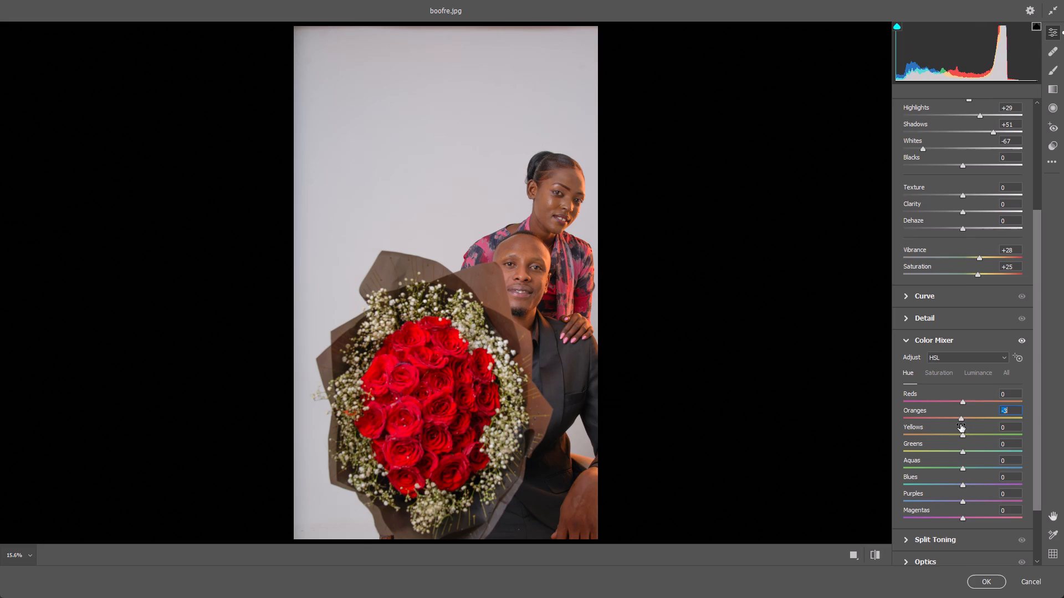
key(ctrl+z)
Set the Color Mixer saturation of the Reds to +44 and of the Greens to +42.
scroll(984, 499, down, 1)
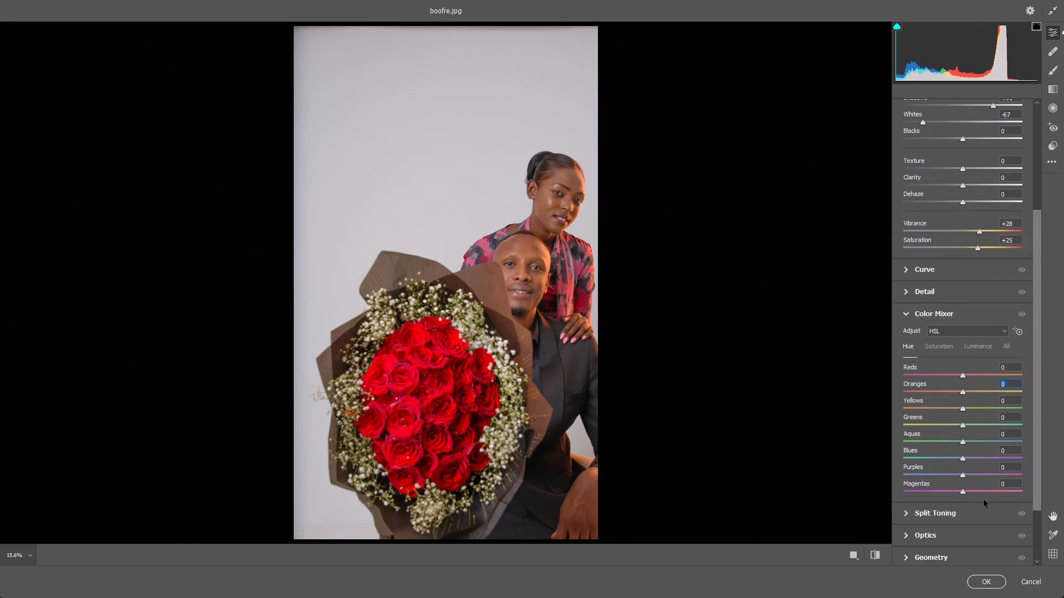
scroll(984, 499, down, 1)
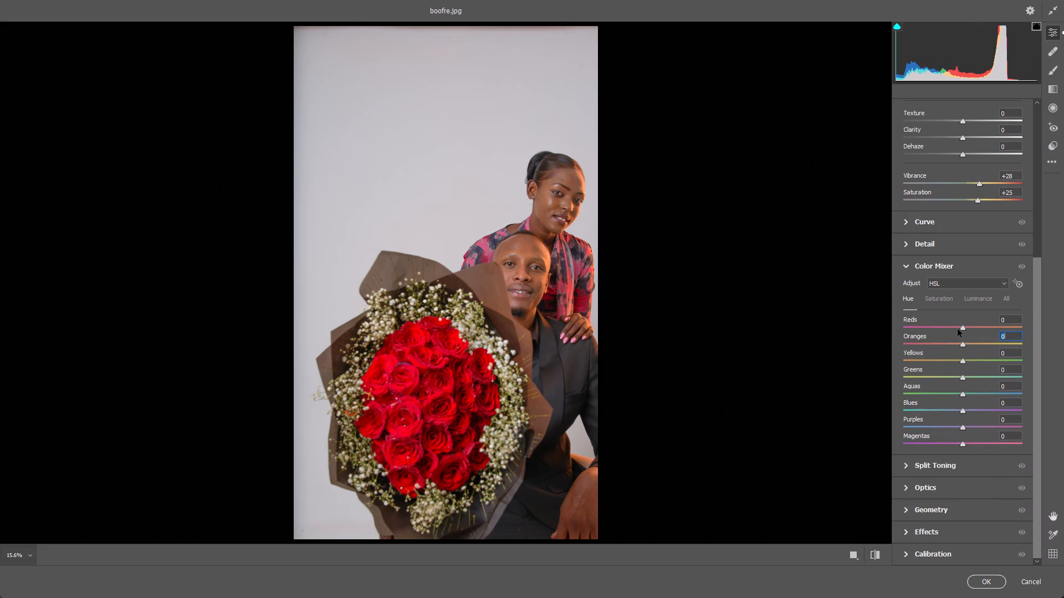
click(940, 301)
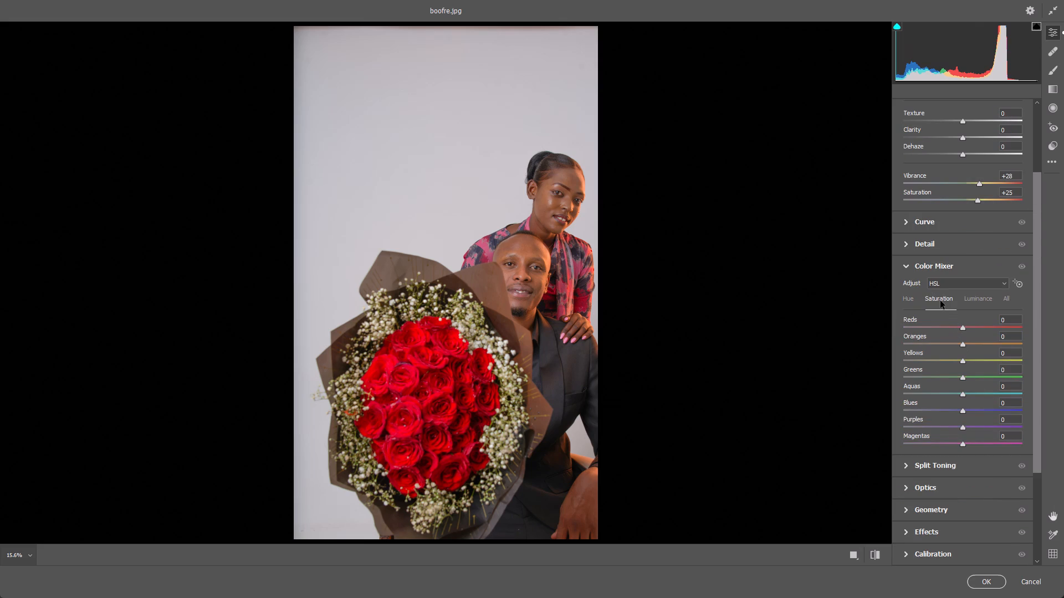
drag(968, 330, 982, 330)
drag(982, 330, 989, 330)
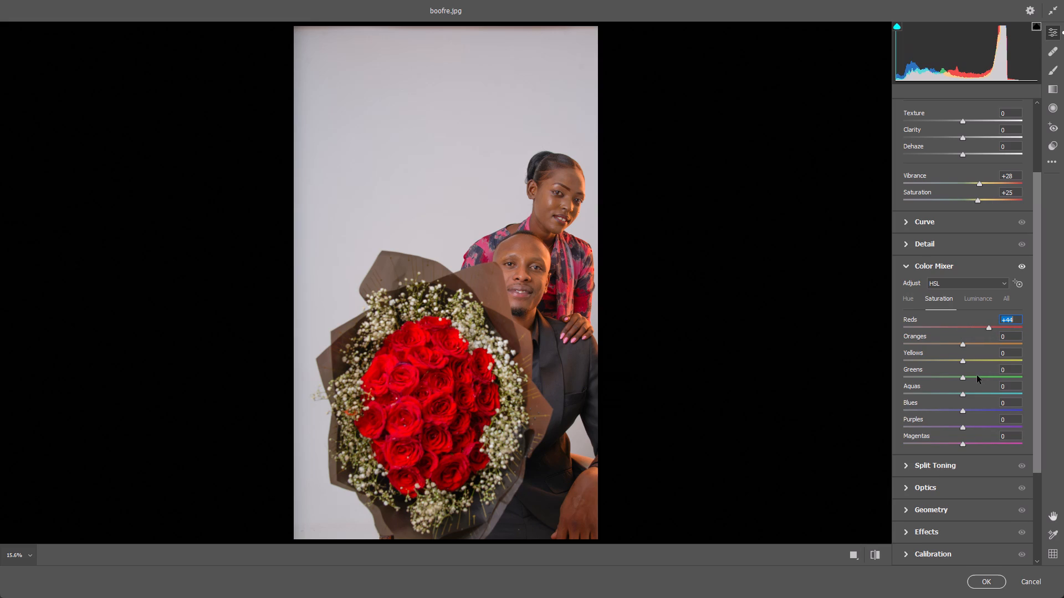
drag(963, 379, 975, 379)
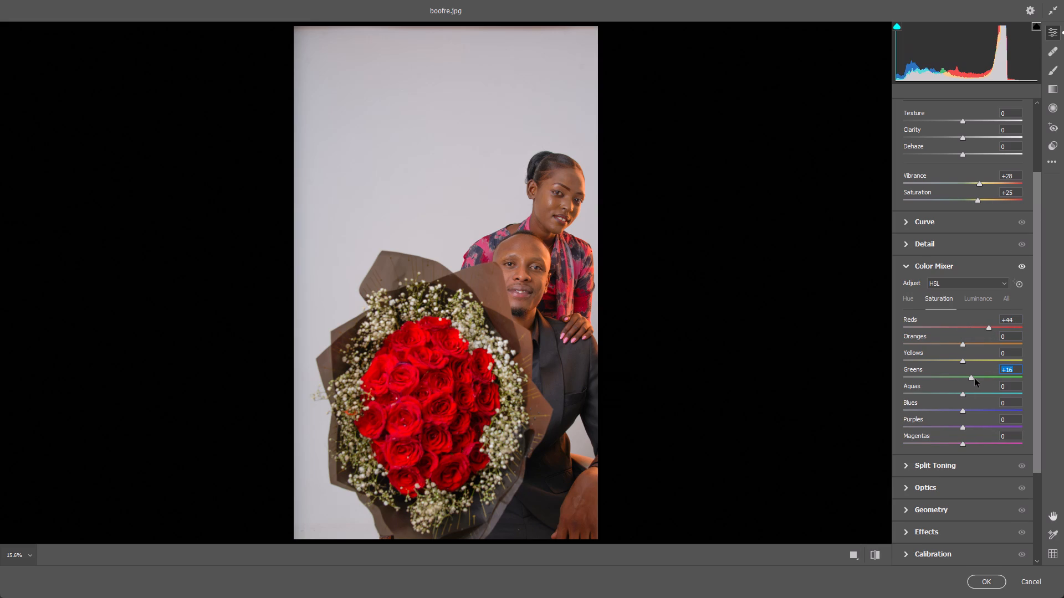
drag(975, 379, 988, 379)
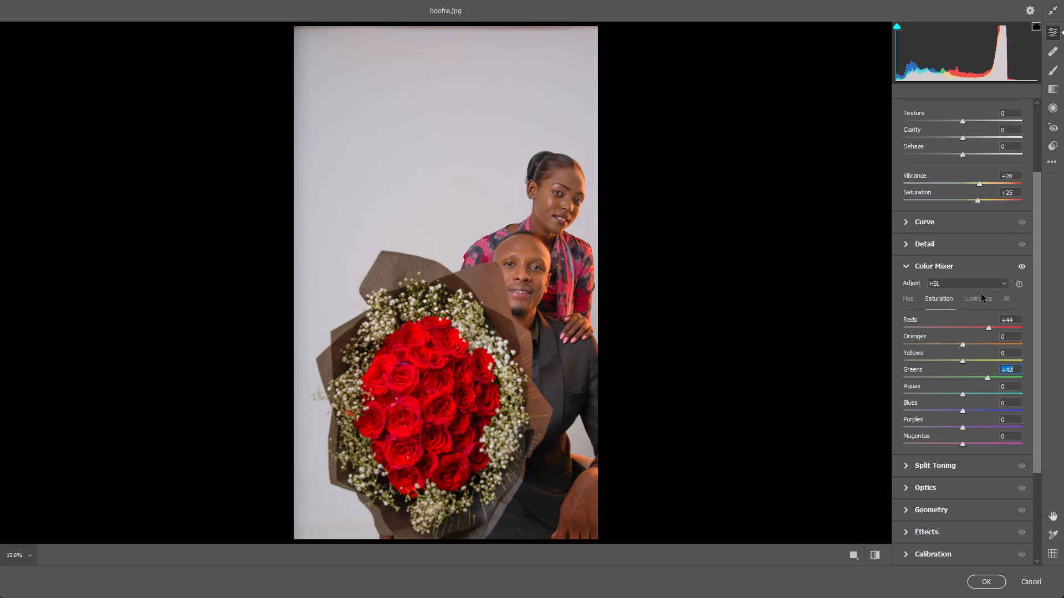
Set the Color Mixer luminance of the Greens to +64 and of the Reds to +29, and apply the Camera Raw corrections.
click(981, 301)
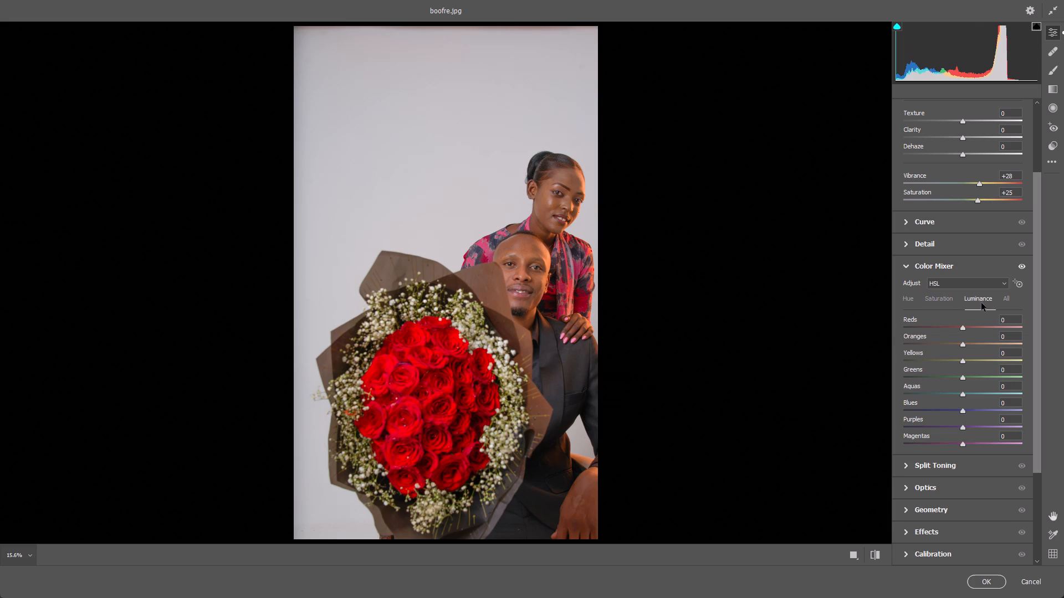
drag(964, 376, 965, 376)
drag(965, 376, 1002, 383)
drag(966, 330, 986, 331)
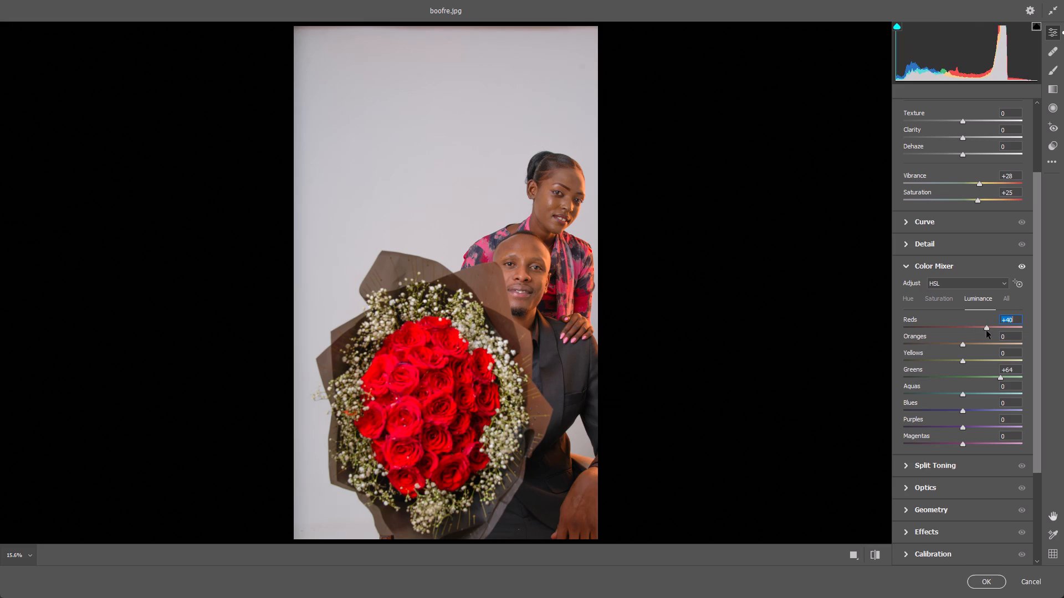
drag(986, 331, 984, 331)
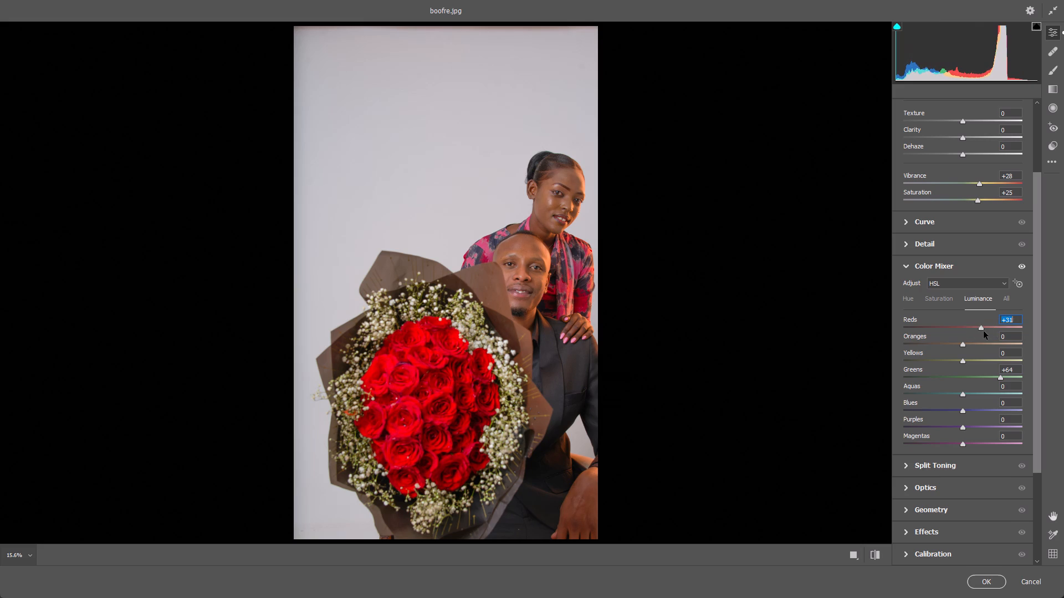
drag(984, 331, 980, 331)
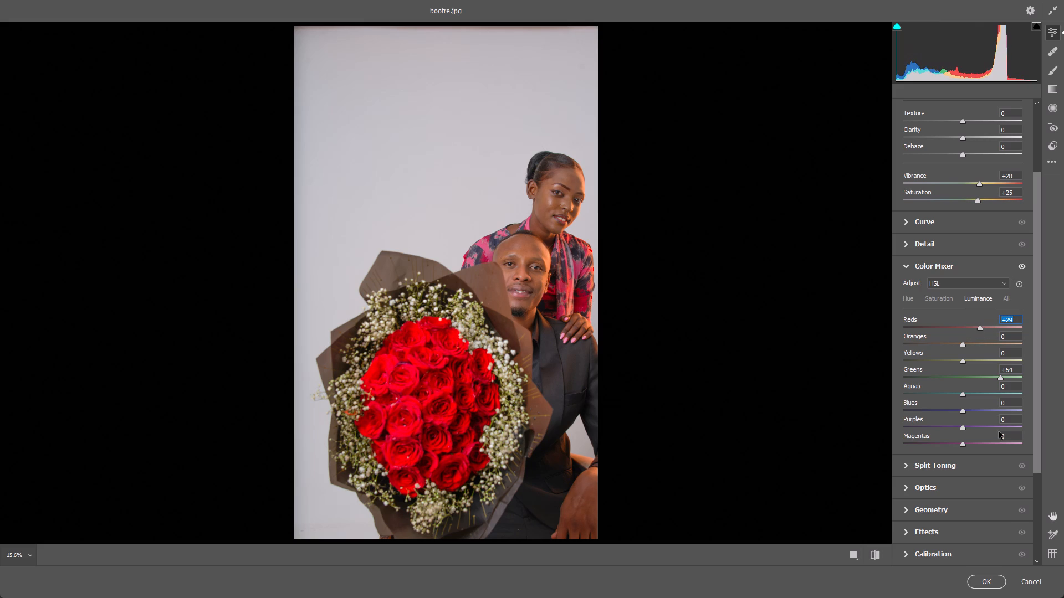
click(986, 577)
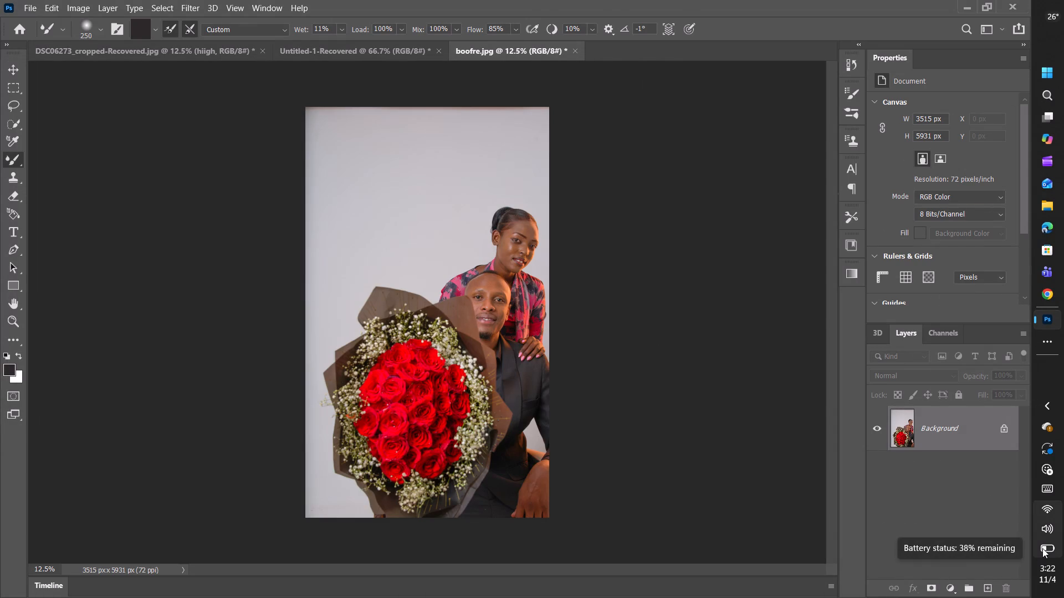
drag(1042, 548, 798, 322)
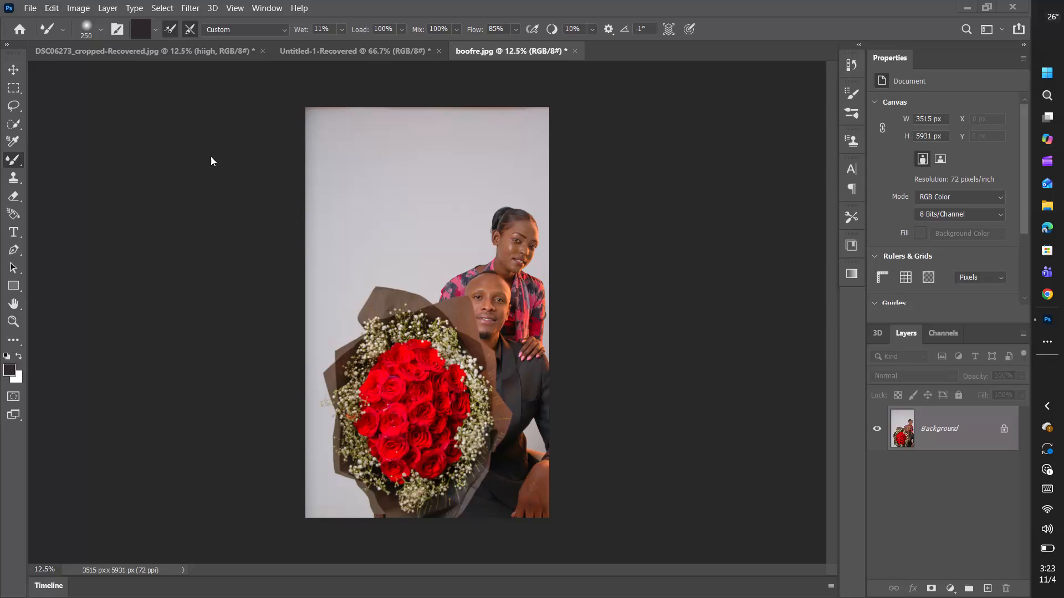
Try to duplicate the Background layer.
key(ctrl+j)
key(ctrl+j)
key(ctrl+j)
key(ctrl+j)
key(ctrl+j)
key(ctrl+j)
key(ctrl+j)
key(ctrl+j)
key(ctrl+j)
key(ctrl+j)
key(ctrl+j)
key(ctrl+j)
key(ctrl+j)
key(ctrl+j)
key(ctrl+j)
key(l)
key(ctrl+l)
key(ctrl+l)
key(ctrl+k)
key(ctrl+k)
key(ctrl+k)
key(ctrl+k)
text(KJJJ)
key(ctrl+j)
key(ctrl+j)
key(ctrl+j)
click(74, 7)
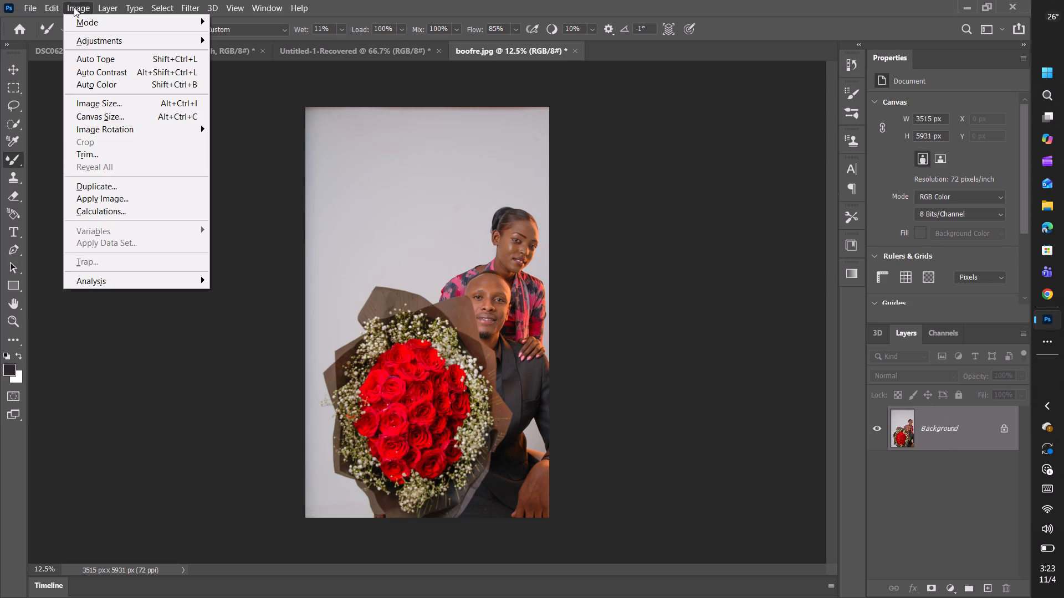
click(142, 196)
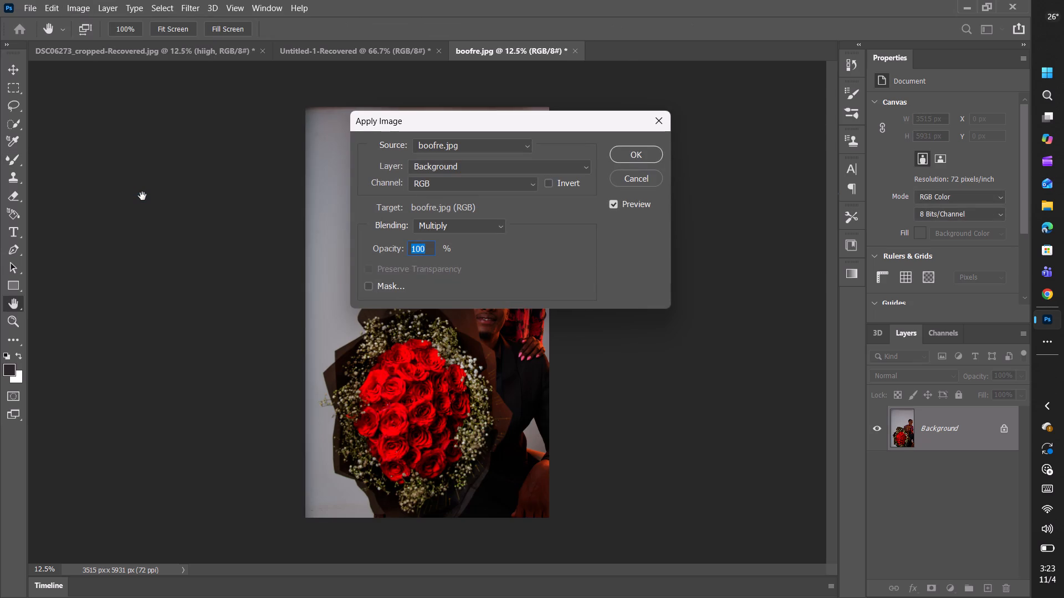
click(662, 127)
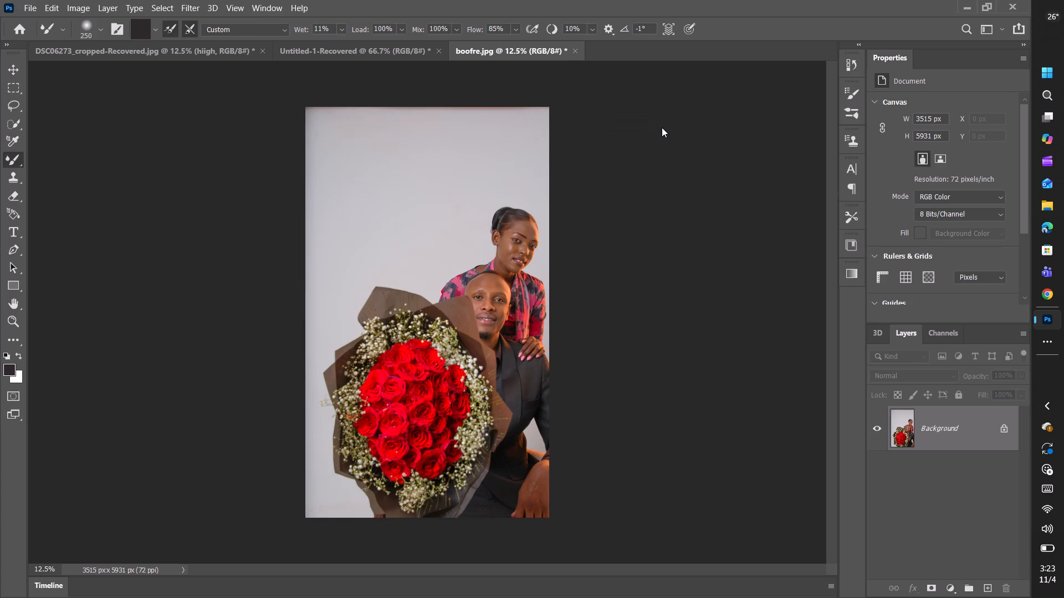
Duplicate the Background layer twice, stacking two copies of the photo above it.
key(ctrl+j)
key(ctrl+j)
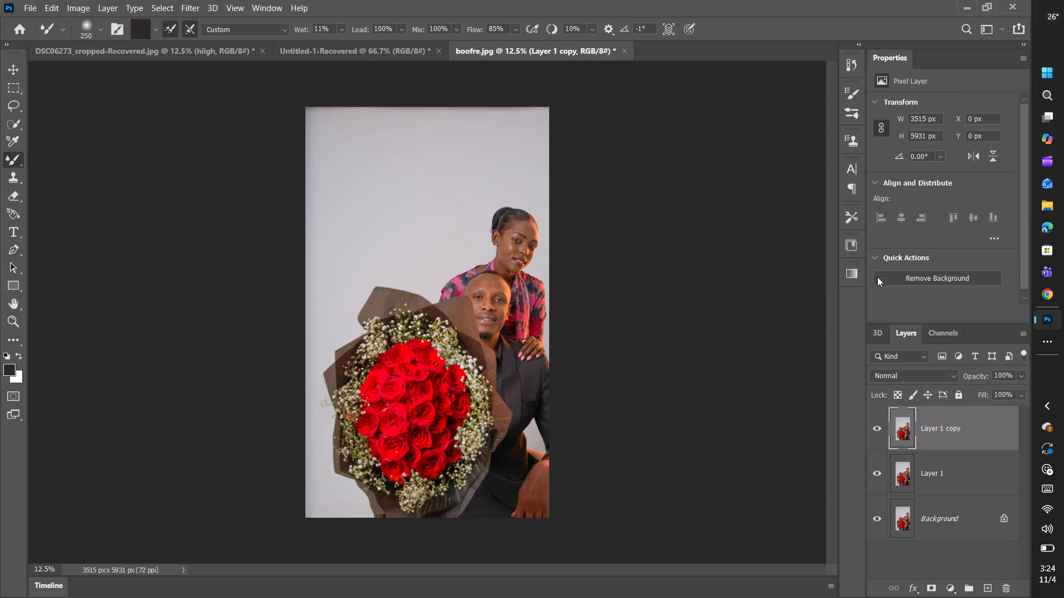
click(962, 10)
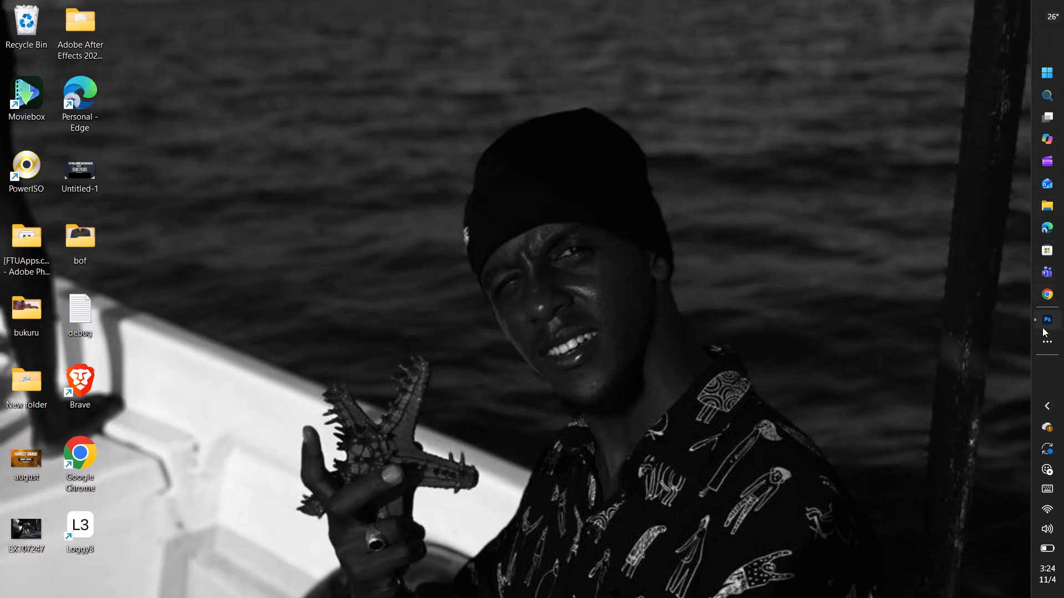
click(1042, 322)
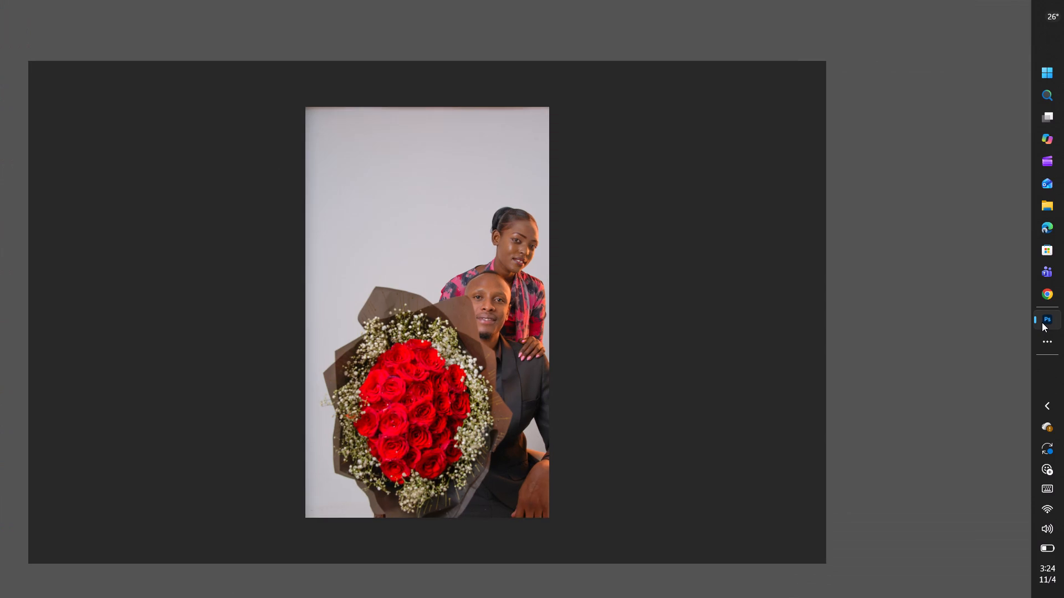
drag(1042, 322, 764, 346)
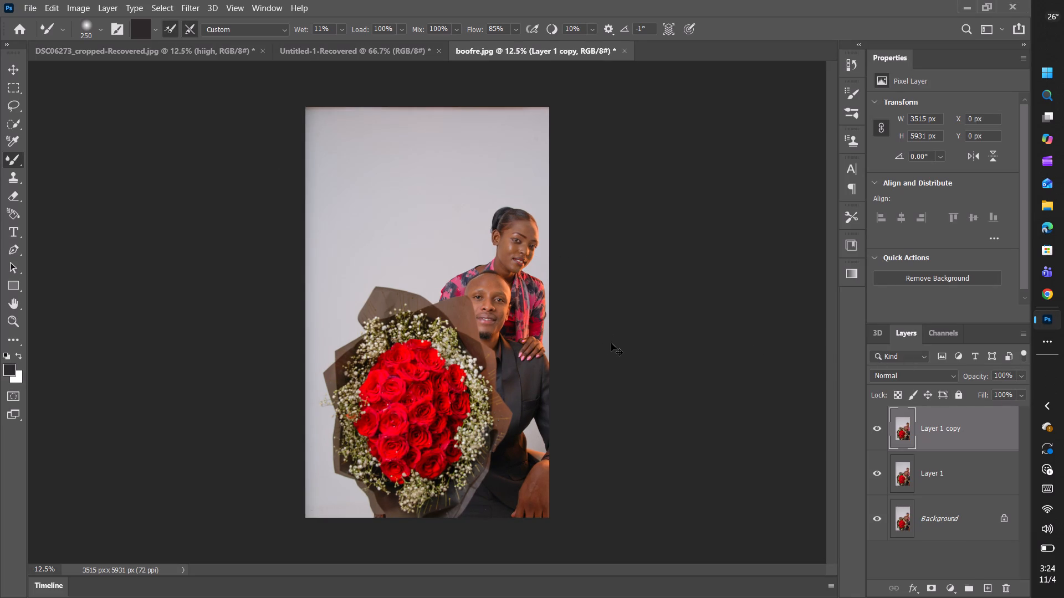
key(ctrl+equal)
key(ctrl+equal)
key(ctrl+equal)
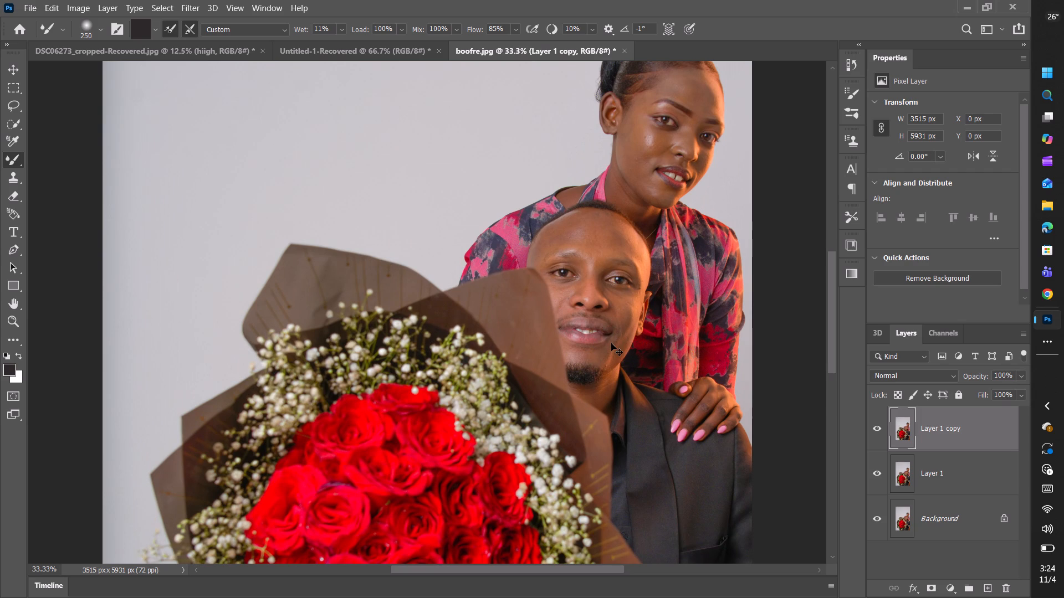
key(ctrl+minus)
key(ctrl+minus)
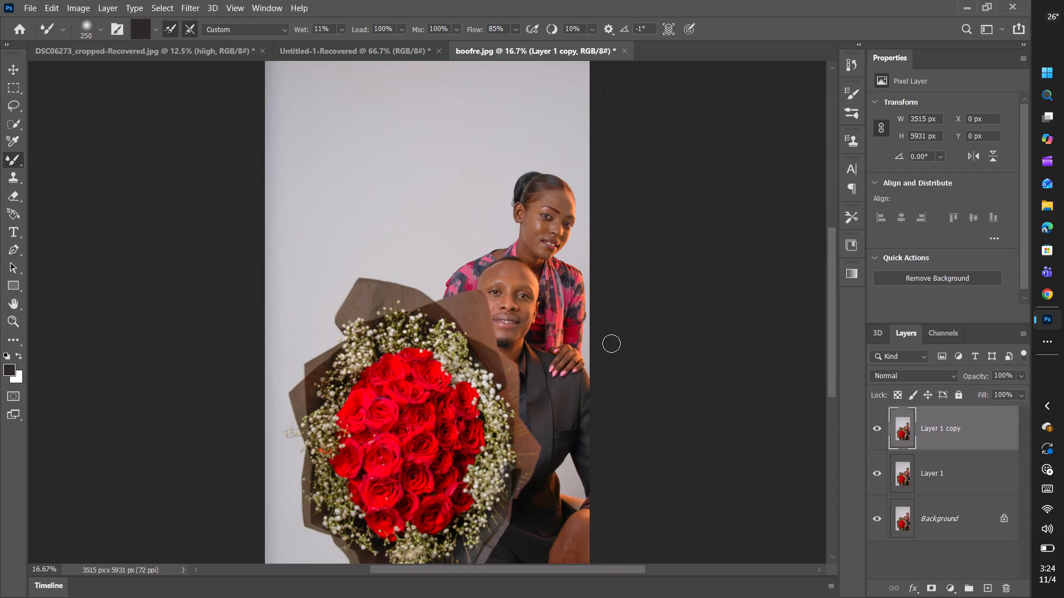
Rename the topmost duplicate layer, Layer 1 copy, as high.
click(961, 426)
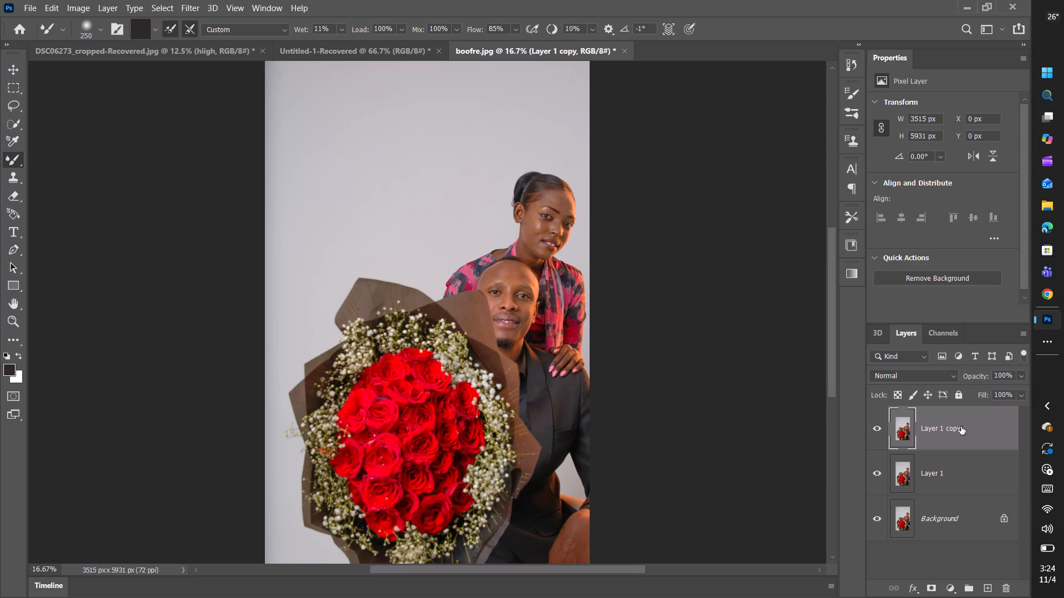
click(961, 426)
click(961, 426)
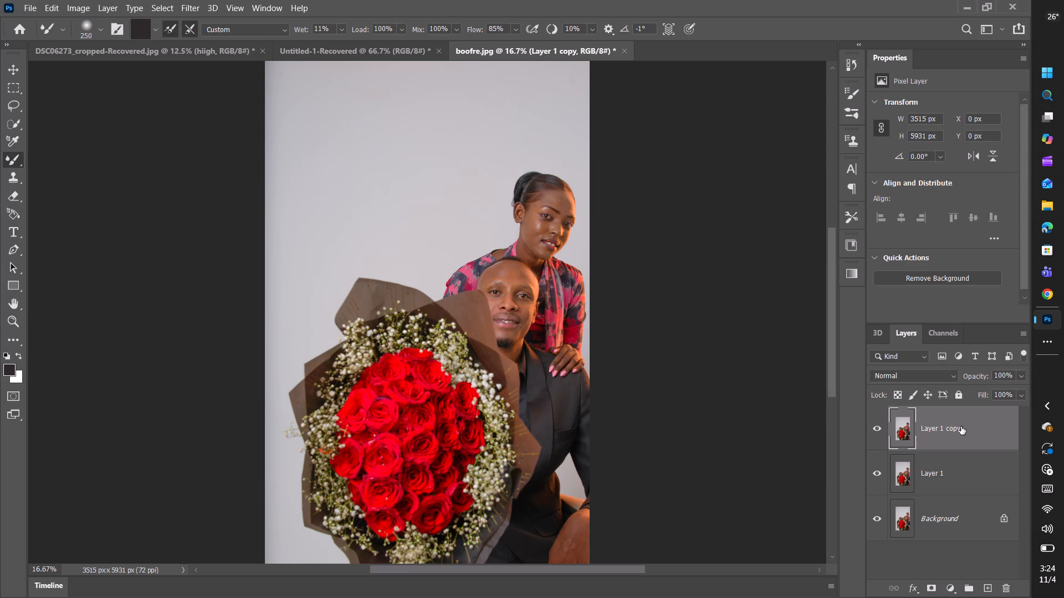
triple_click(949, 429)
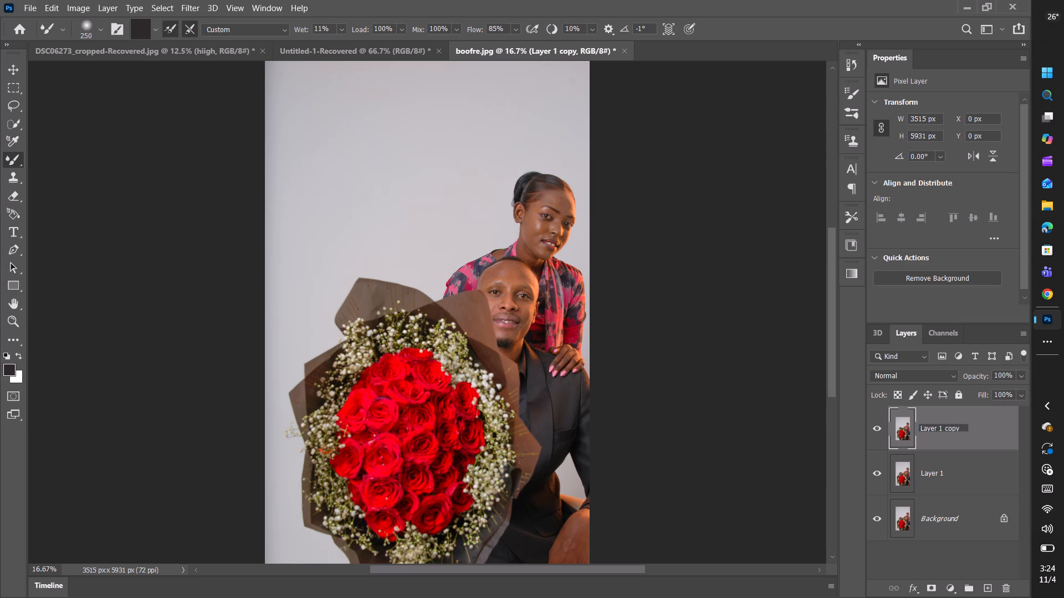
click(953, 431)
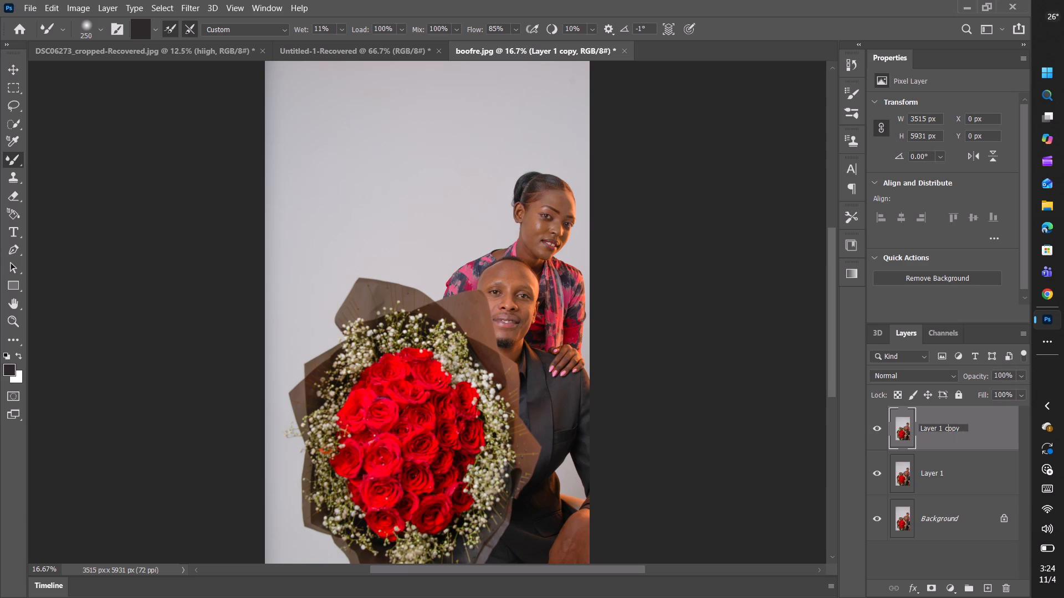
click(959, 431)
click(959, 431)
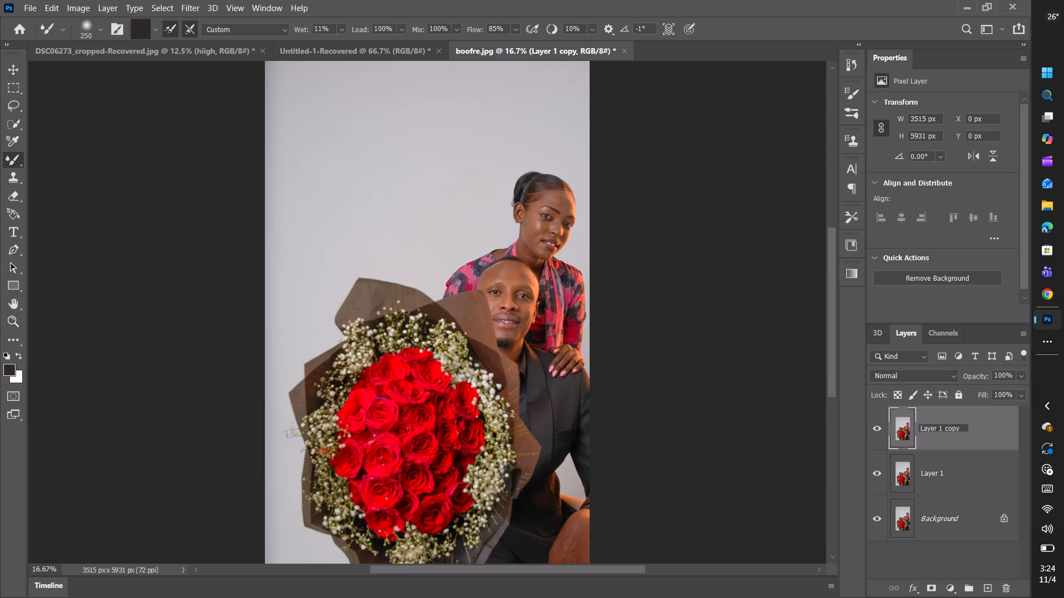
click(959, 431)
click(959, 431)
key(BackSpace)
key(BackSpace)
key(BackSpace)
key(BackSpace)
key(BackSpace)
key(BackSpace)
key(BackSpace)
key(BackSpace)
key(BackSpace)
key(BackSpace)
key(BackSpace)
key(BackSpace)
key(BackSpace)
key(BackSpace)
key(BackSpace)
key(BackSpace)
text(high)
click(960, 470)
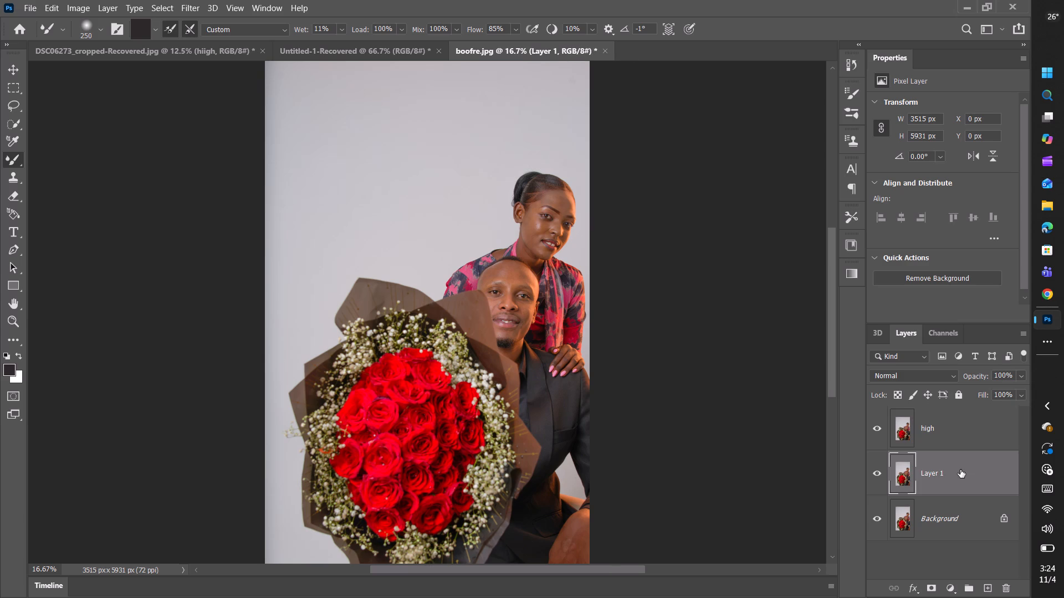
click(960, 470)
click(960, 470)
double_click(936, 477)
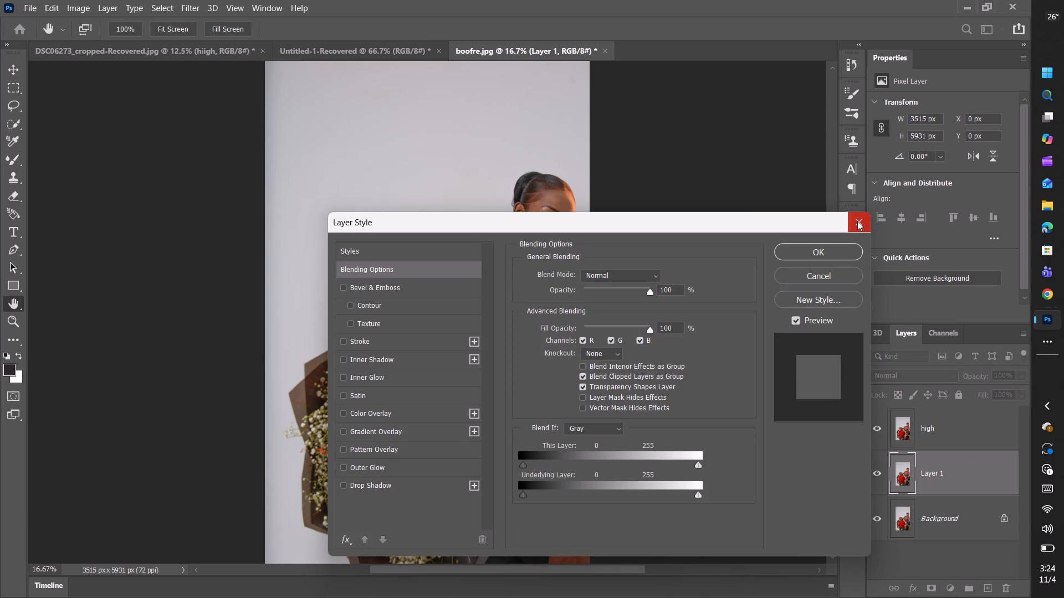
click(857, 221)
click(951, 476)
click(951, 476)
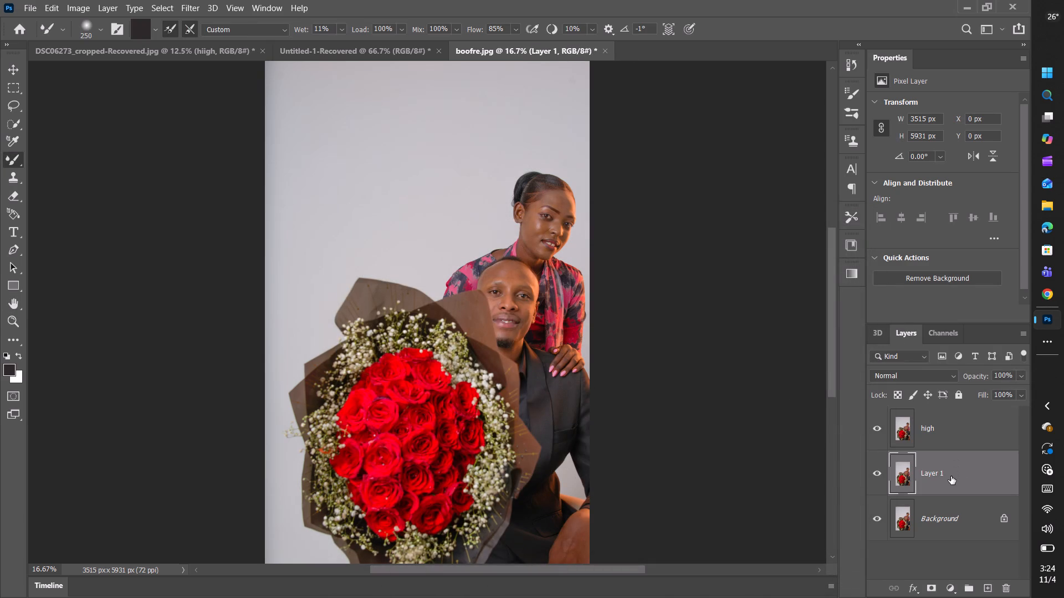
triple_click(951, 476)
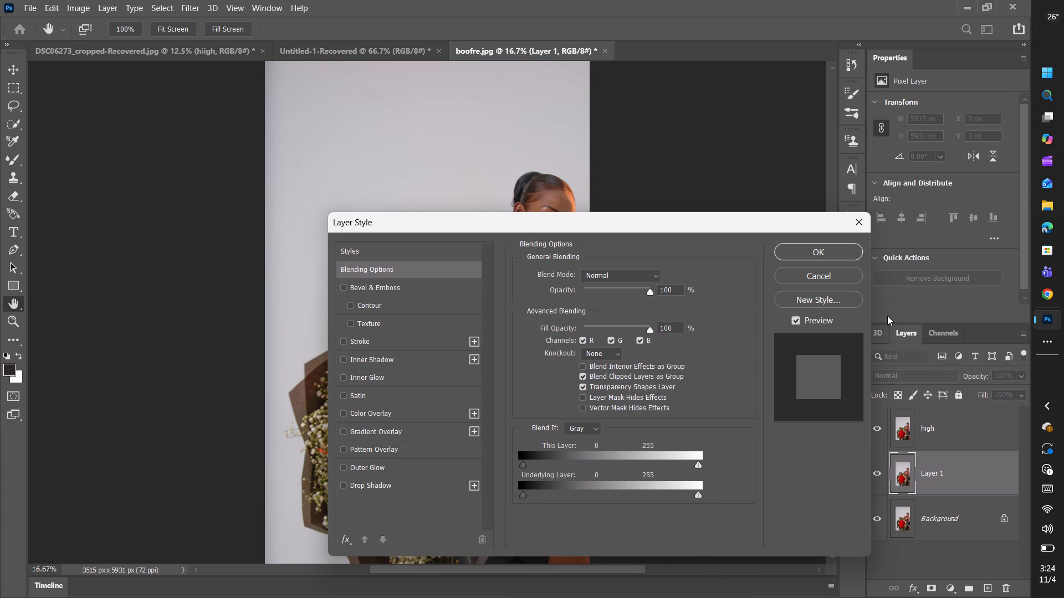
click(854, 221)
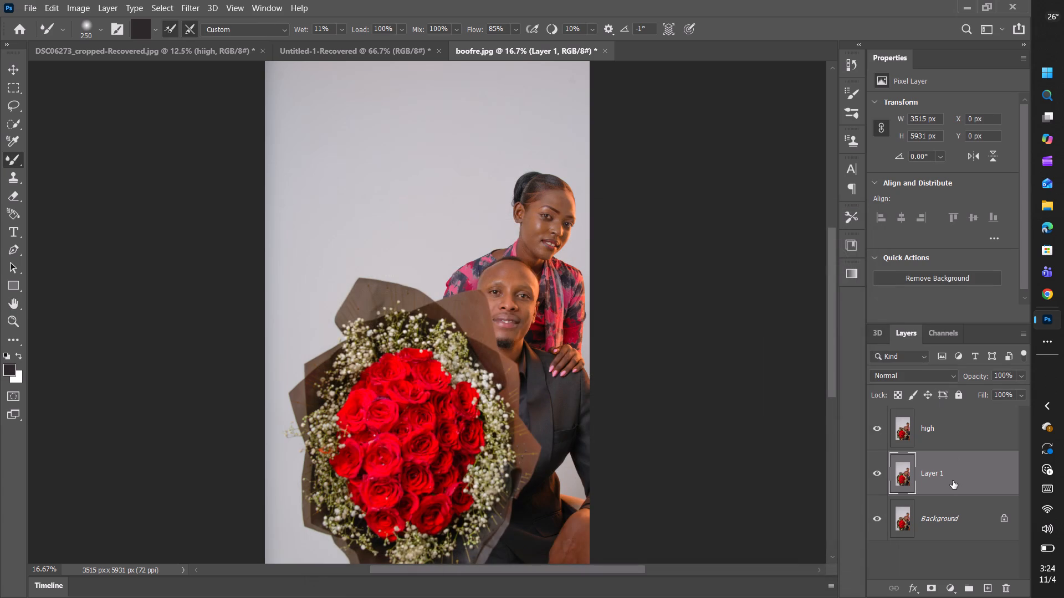
Rename the middle duplicate layer, Layer 1, as low.
click(951, 481)
click(948, 470)
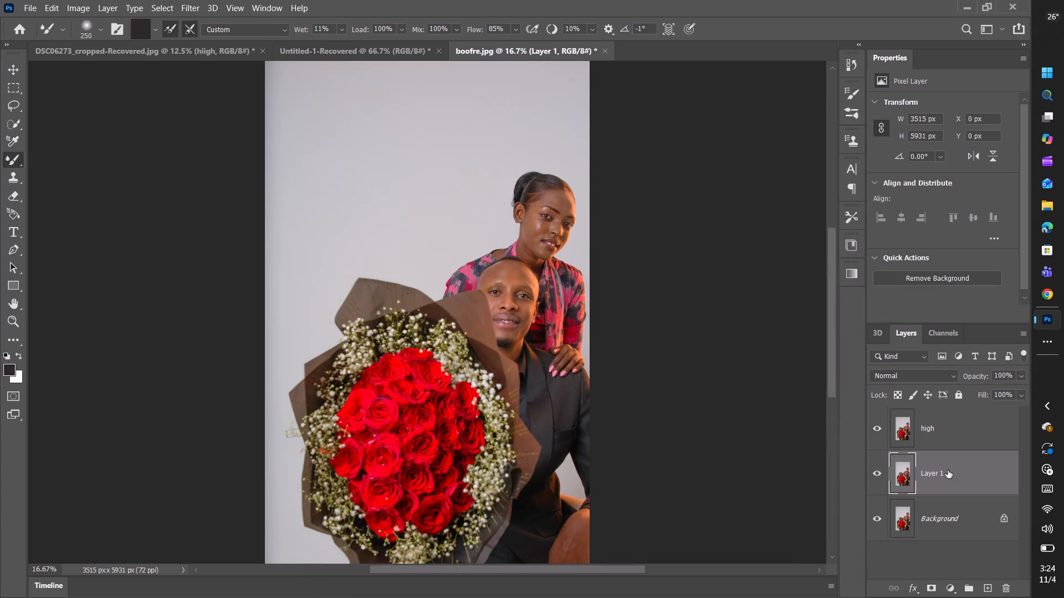
click(934, 473)
click(934, 473)
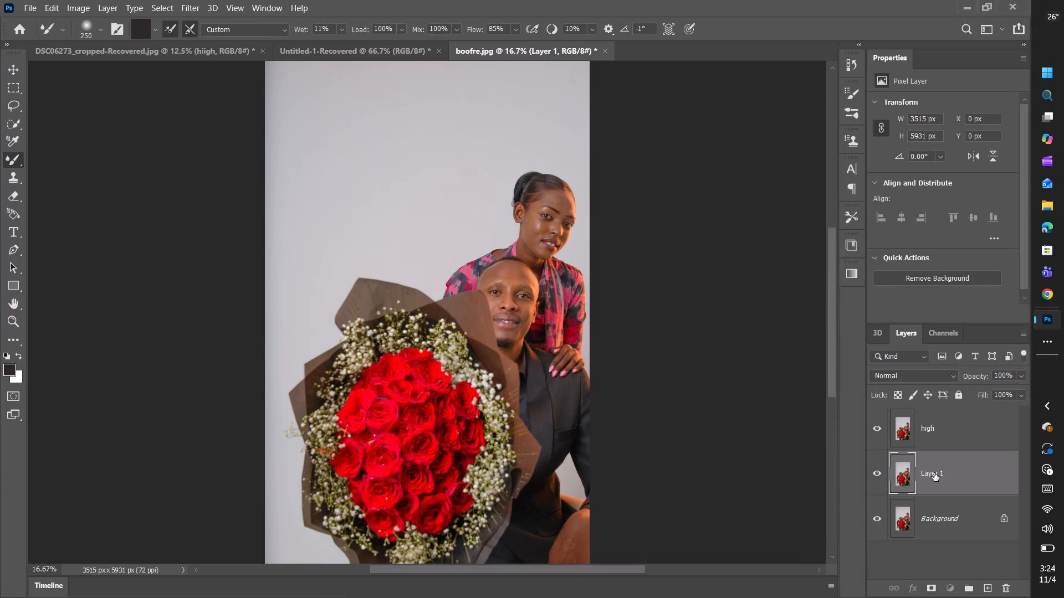
click(934, 473)
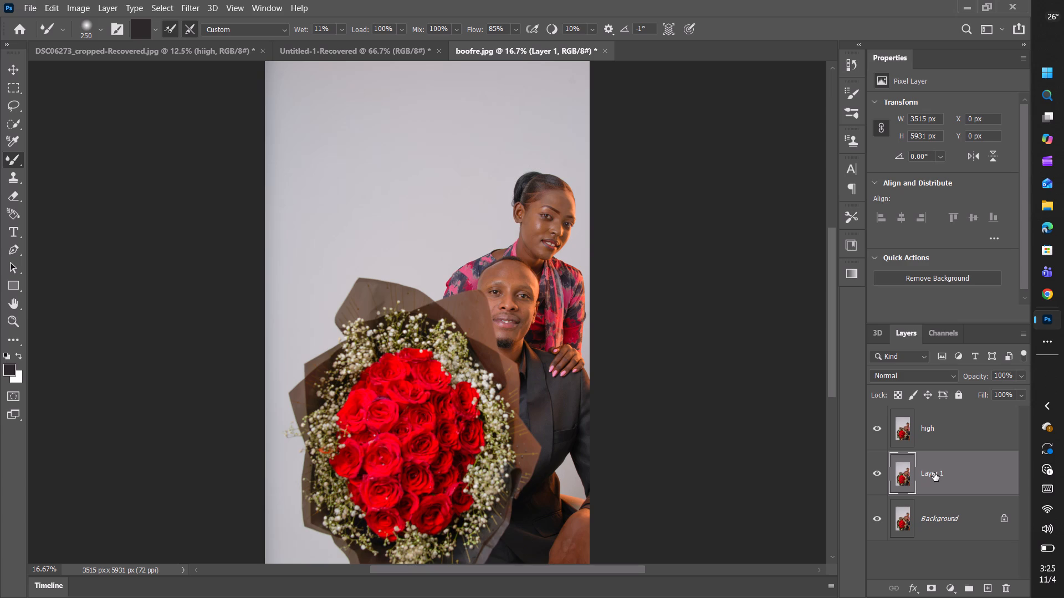
double_click(934, 473)
triple_click(934, 473)
click(954, 473)
key(BackSpace)
key(BackSpace)
key(BackSpace)
key(BackSpace)
key(BackSpace)
key(BackSpace)
key(BackSpace)
text(lo)
key(w)
key(Return)
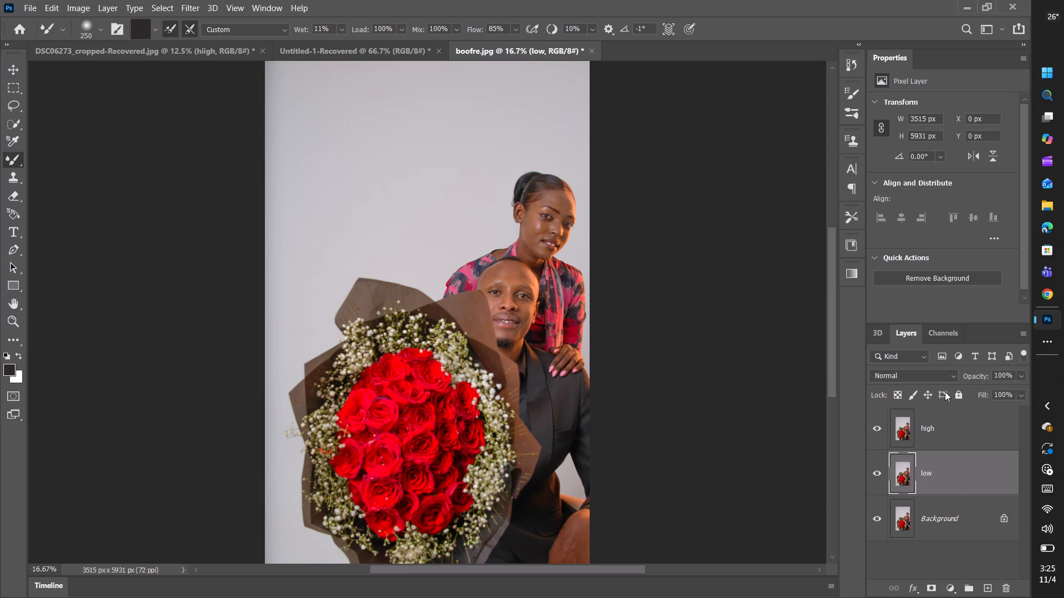
Make low the active layer and hide the high layer above it.
click(958, 431)
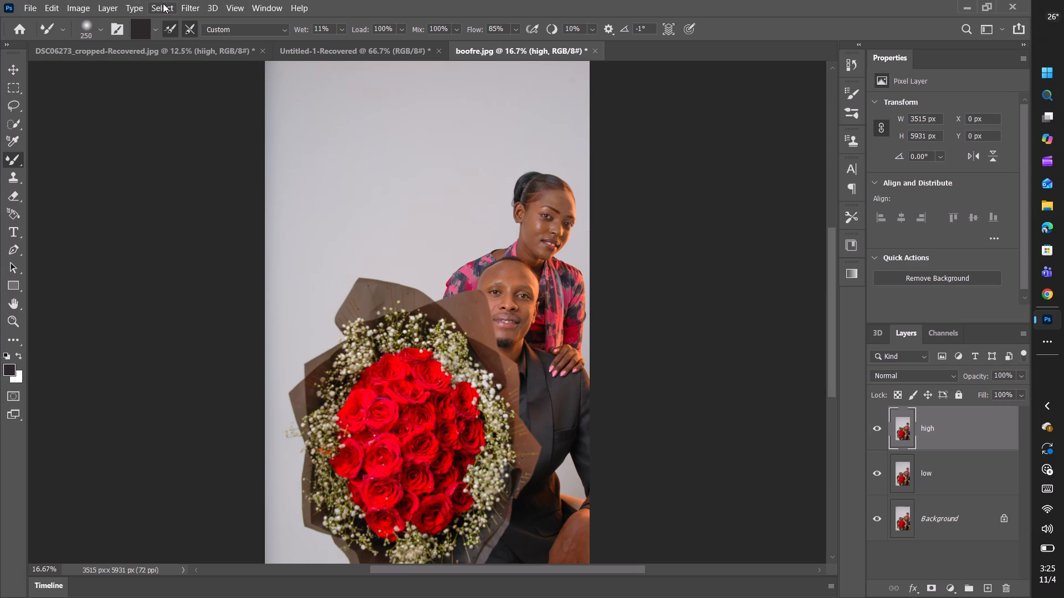
click(188, 6)
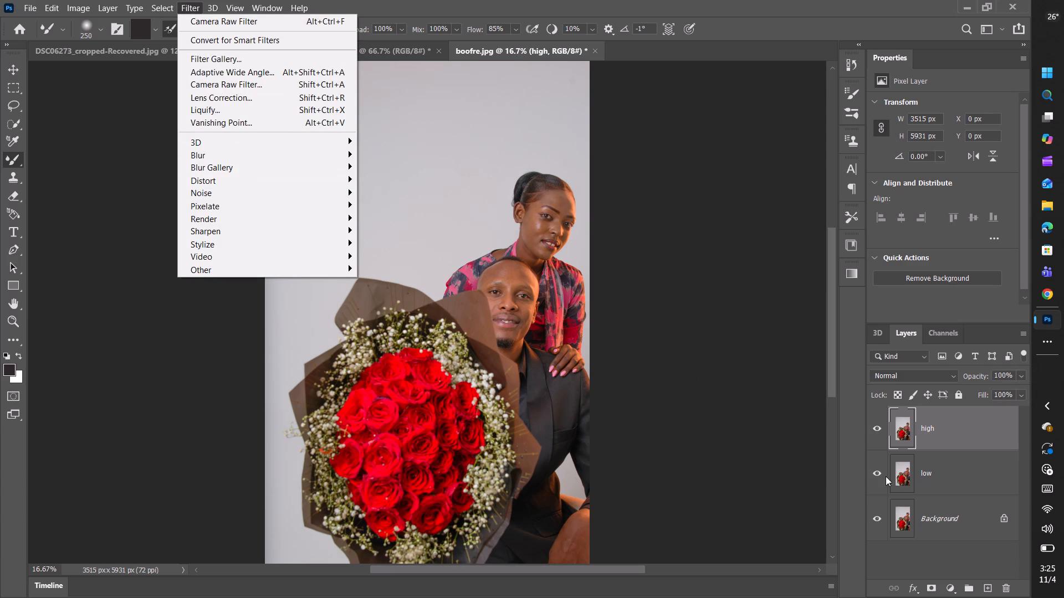
click(918, 475)
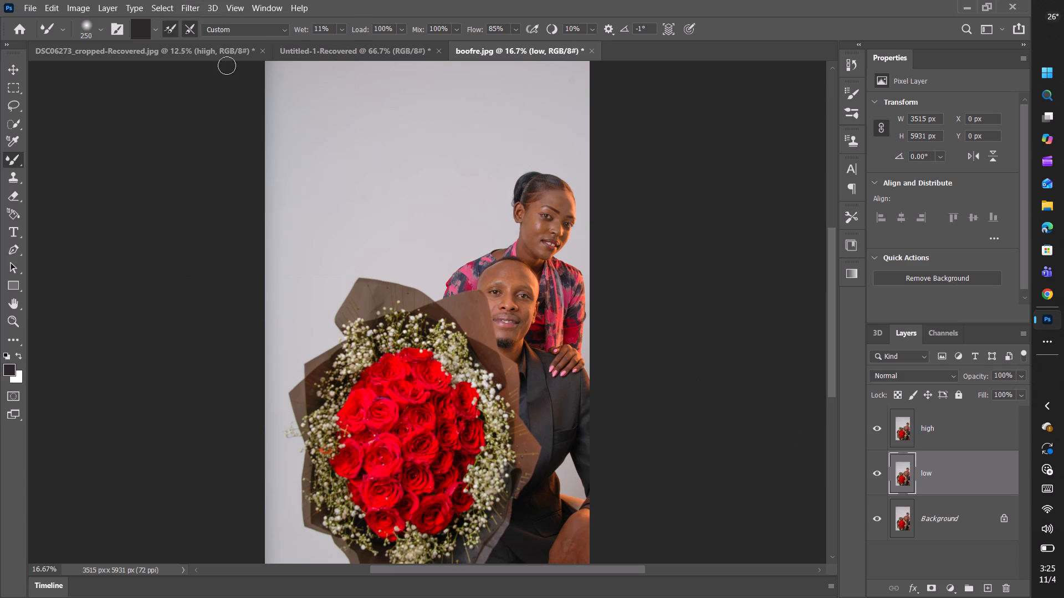
click(194, 0)
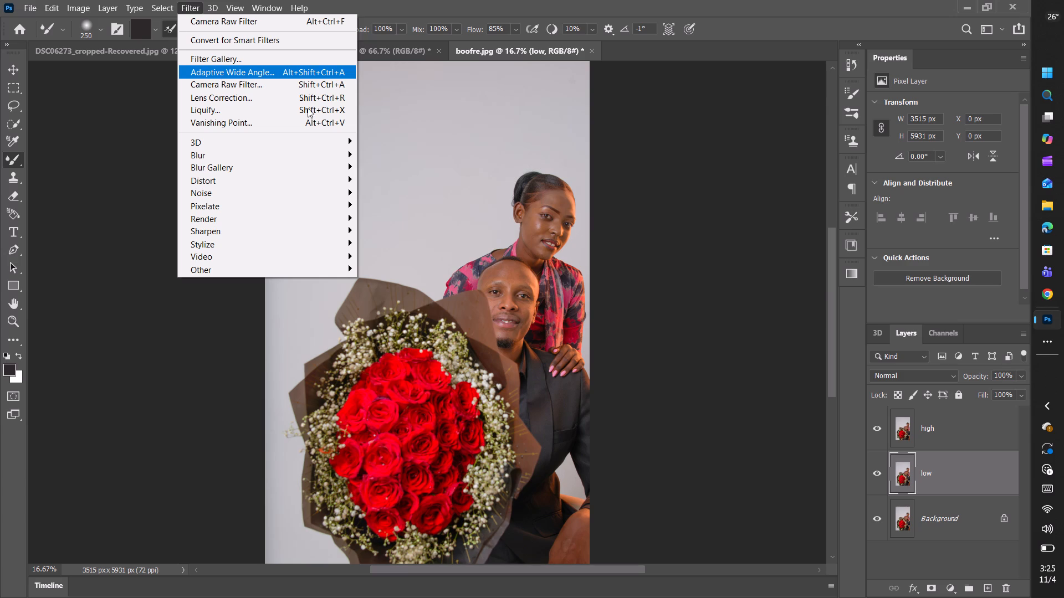
click(879, 430)
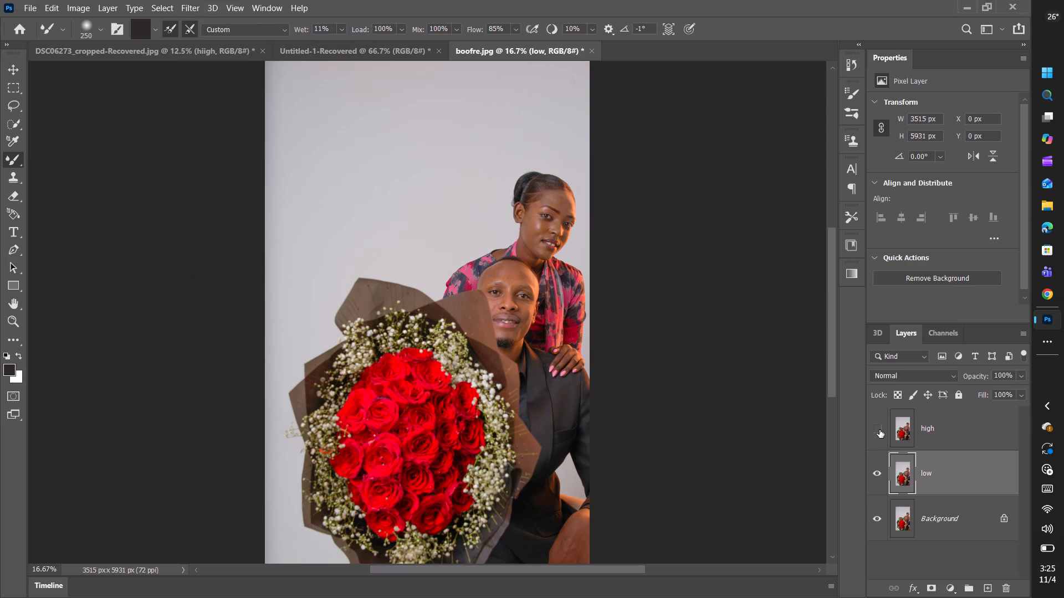
click(879, 430)
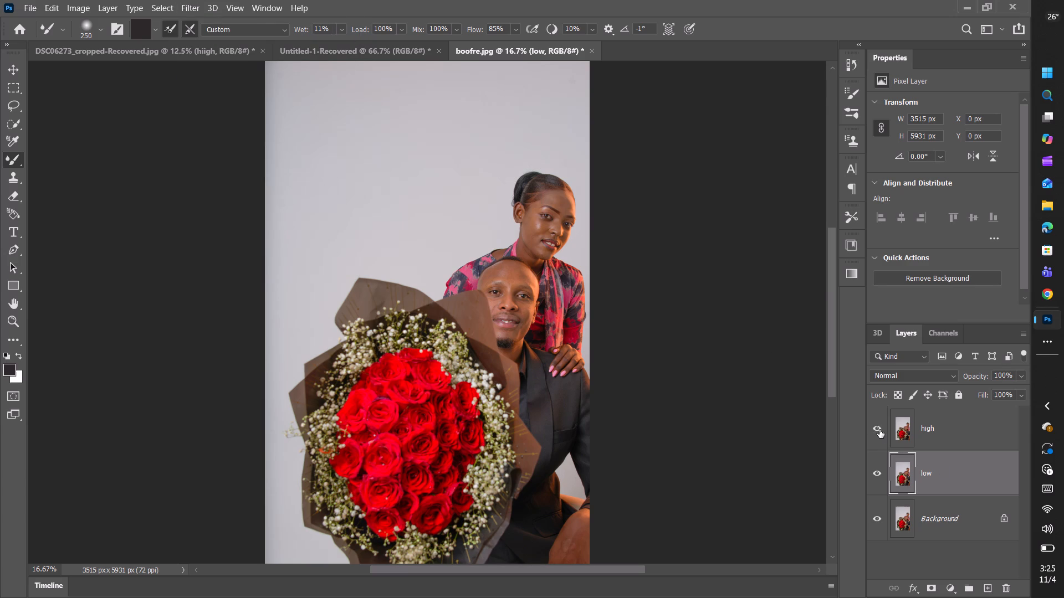
click(879, 430)
click(879, 430)
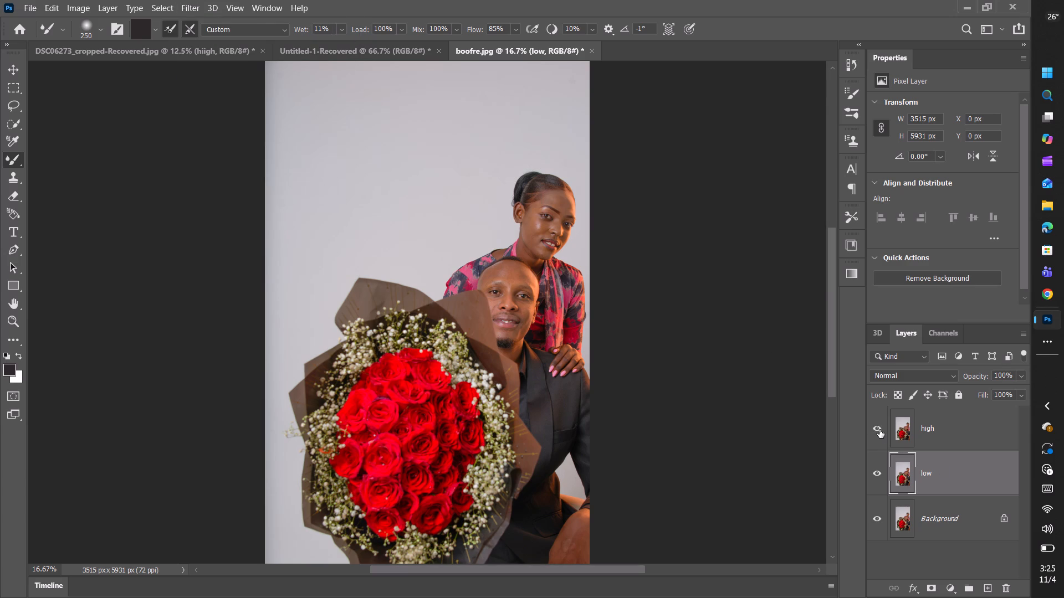
click(879, 430)
click(879, 430)
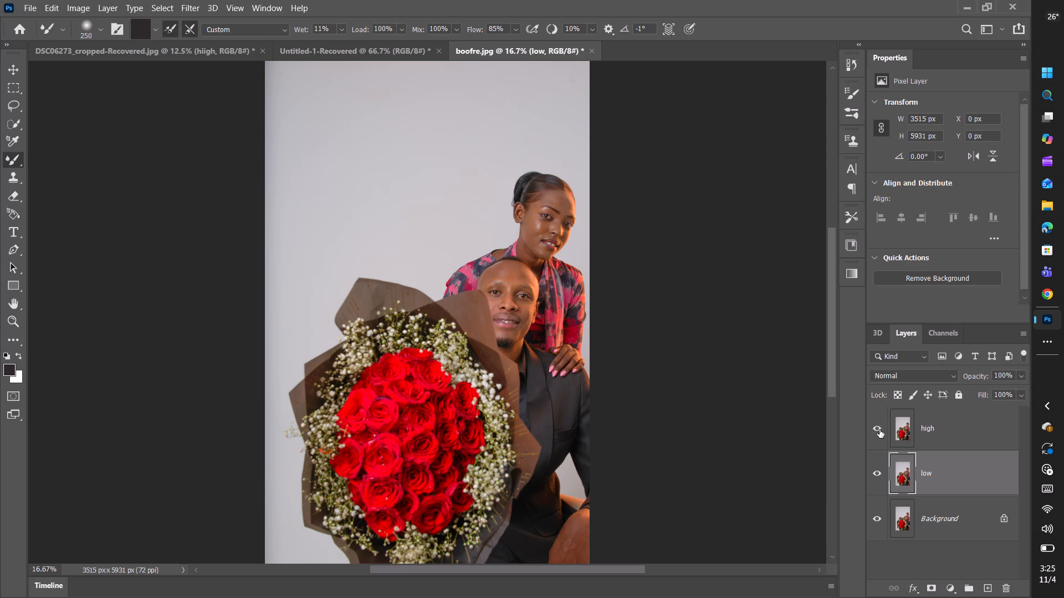
click(879, 430)
Apply a Gaussian Blur with a radius of 1.8 pixels to the low layer.
click(194, 0)
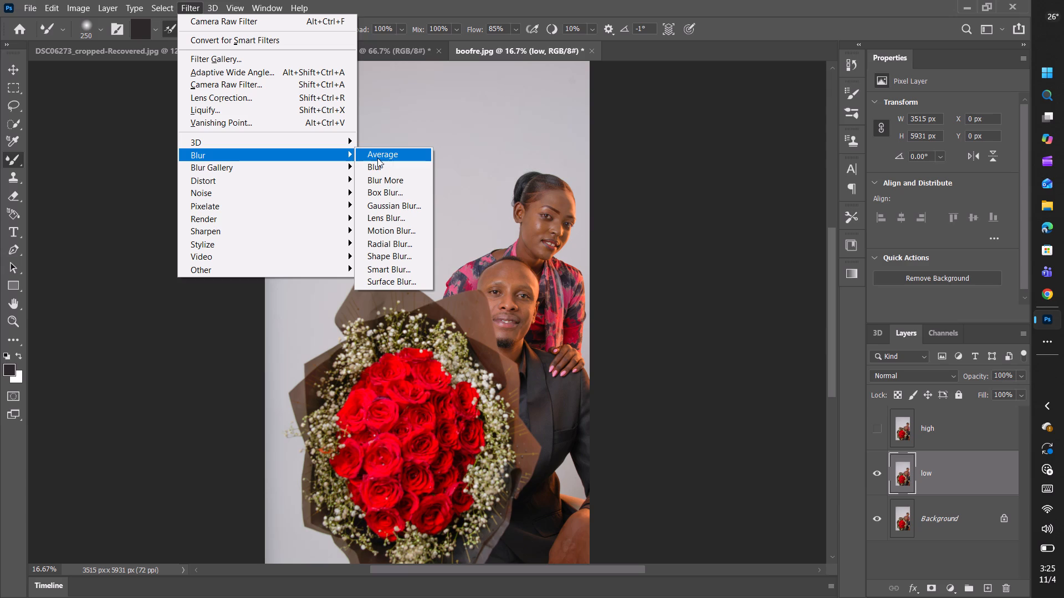
click(391, 207)
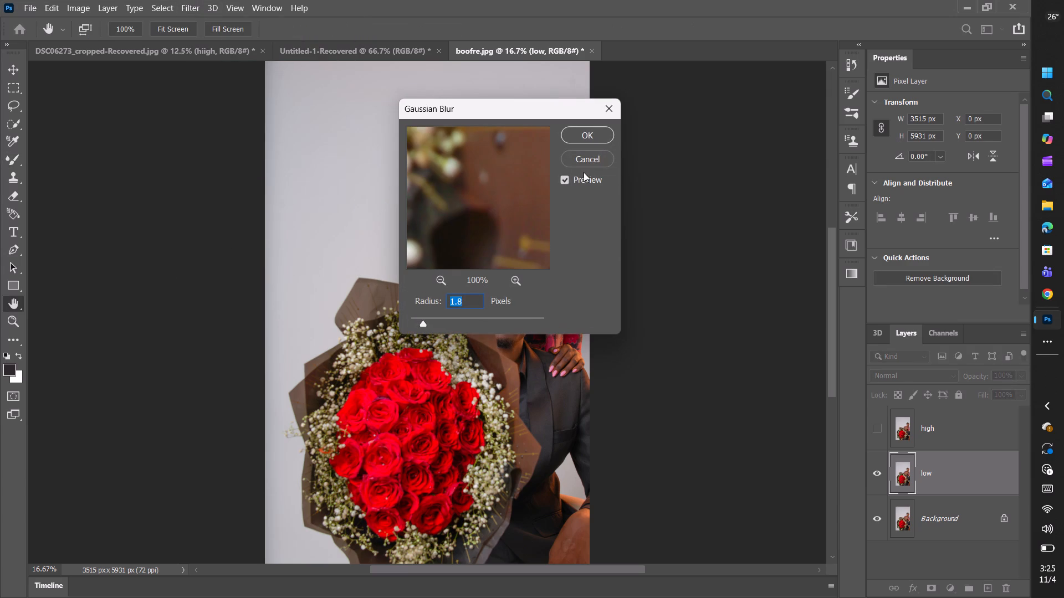
click(605, 136)
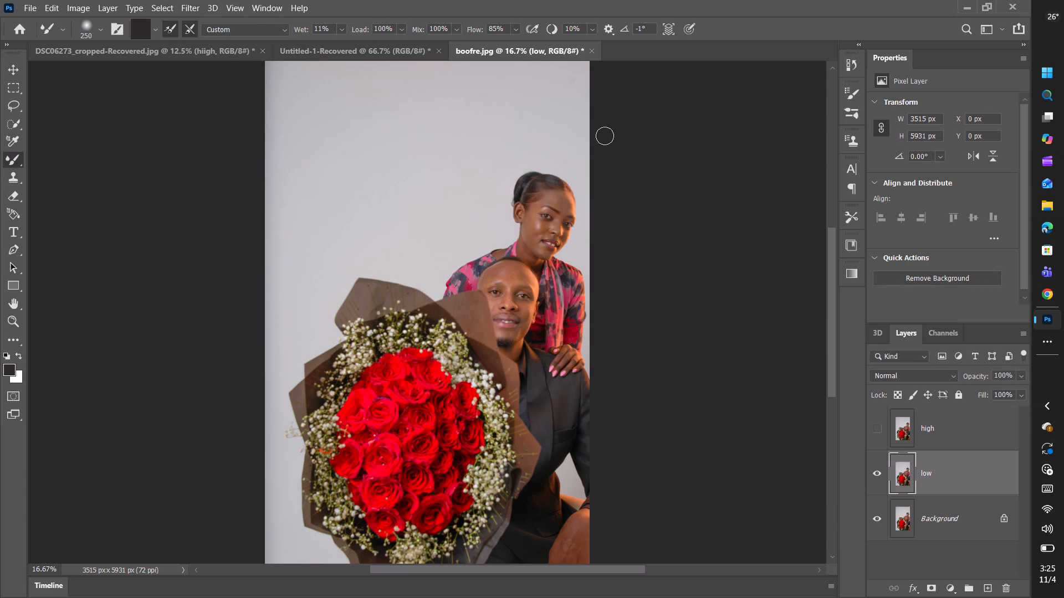
Show the high layer and use Apply Image on it with layer low, channel RGB, Add blending, 100% opacity, scale 2 and offset 0.
click(880, 432)
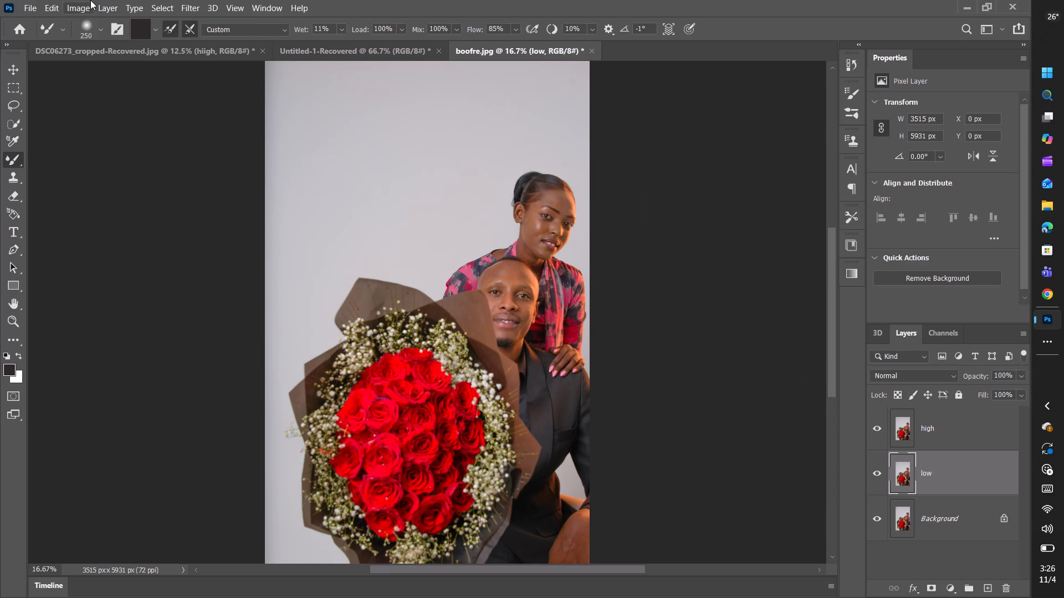
click(85, 5)
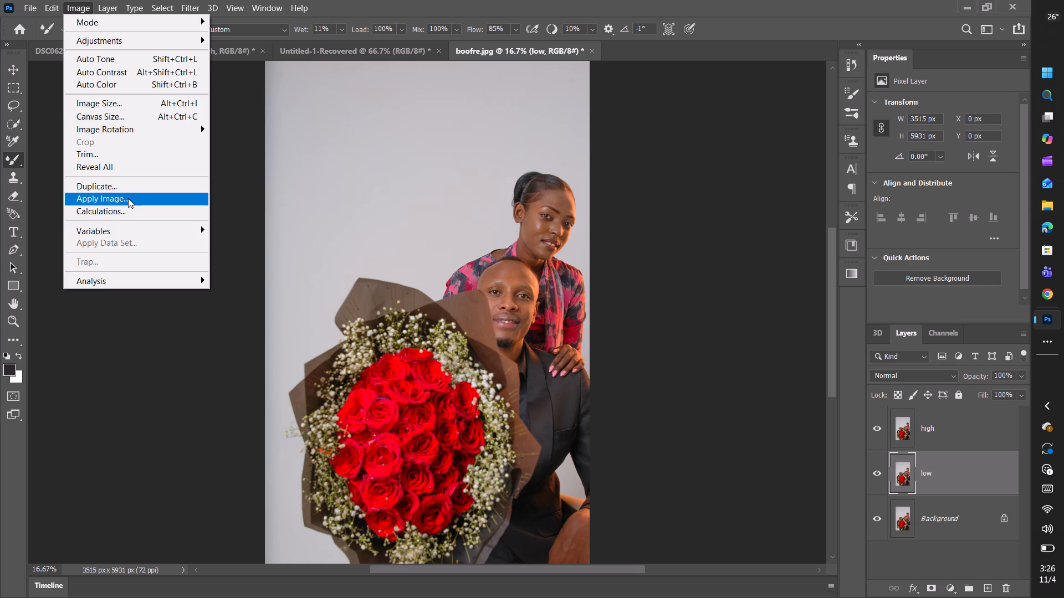
click(928, 437)
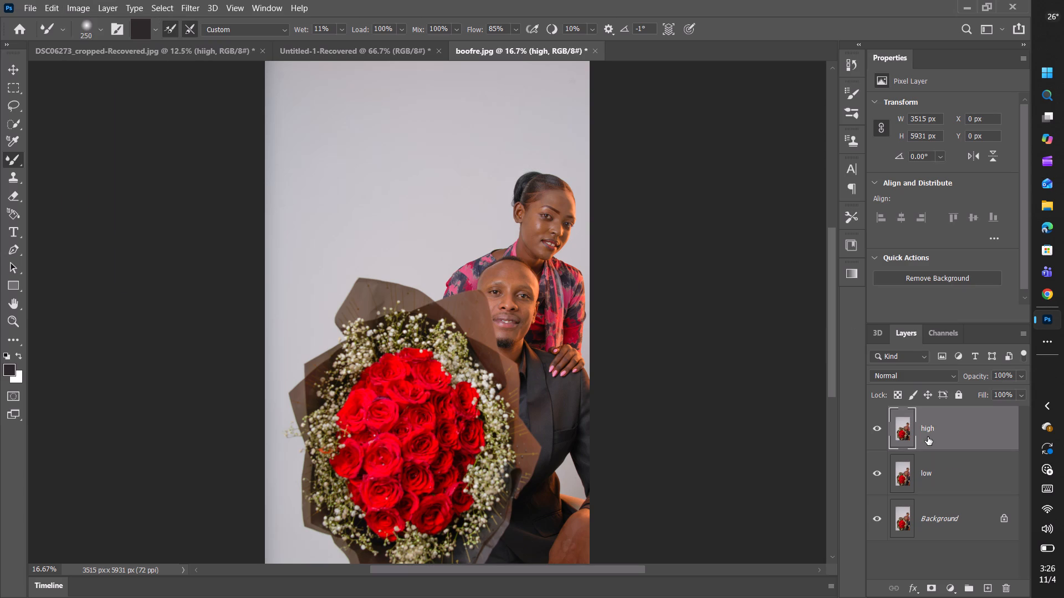
click(79, 5)
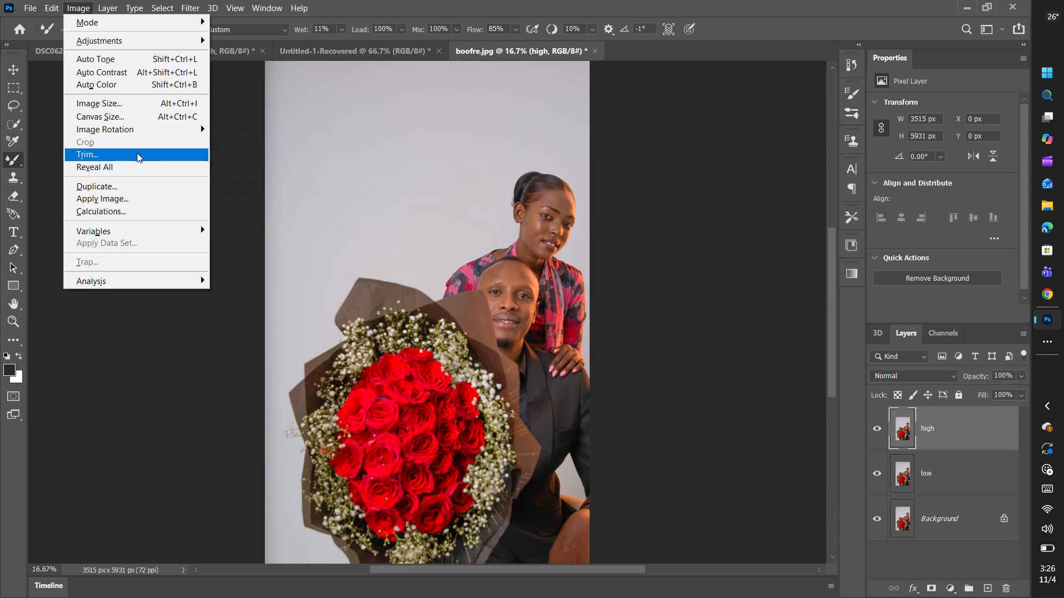
click(131, 197)
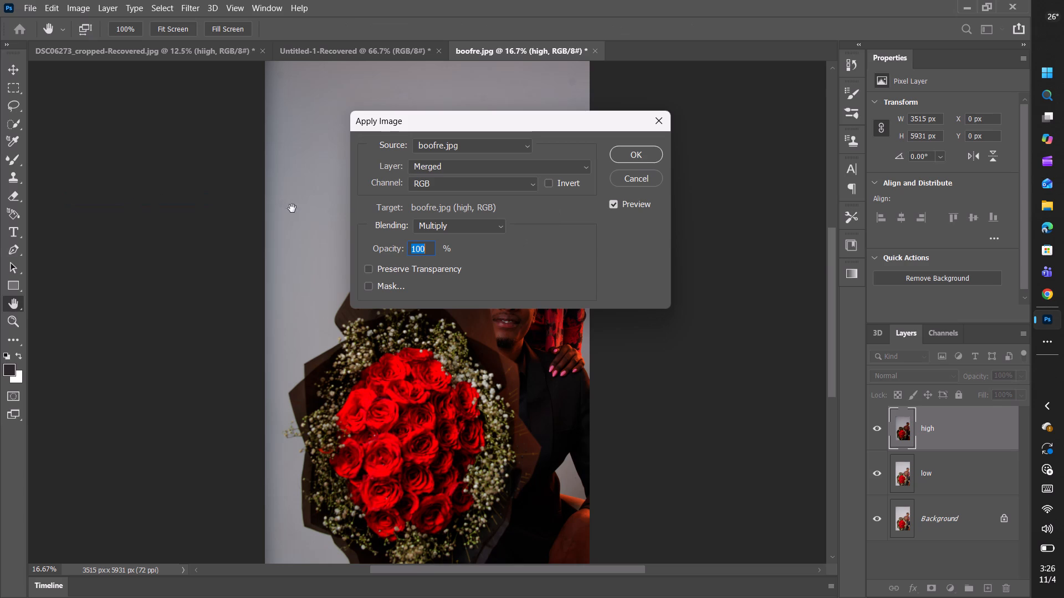
click(585, 162)
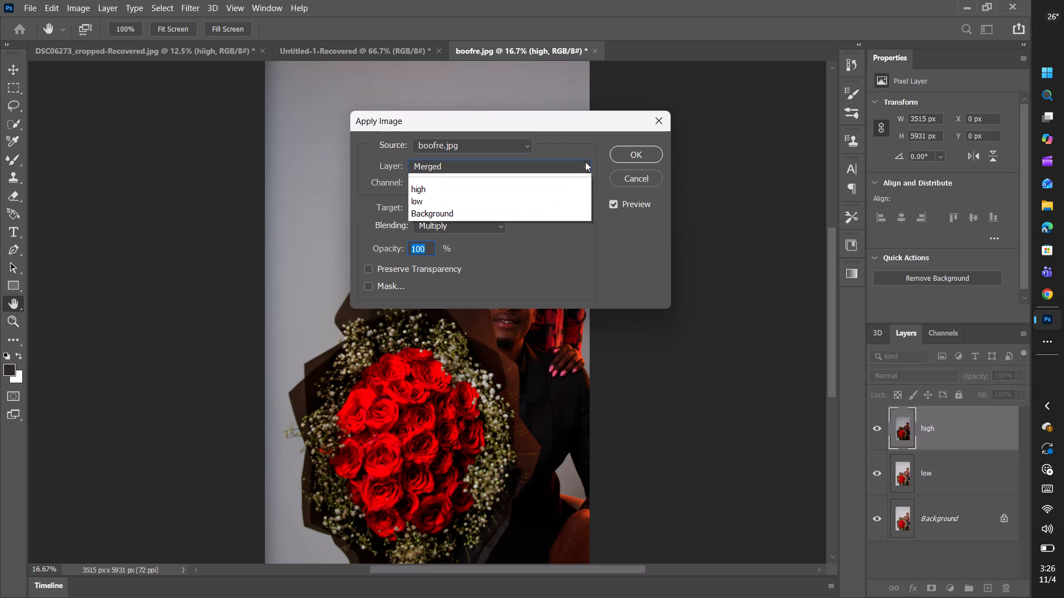
click(504, 219)
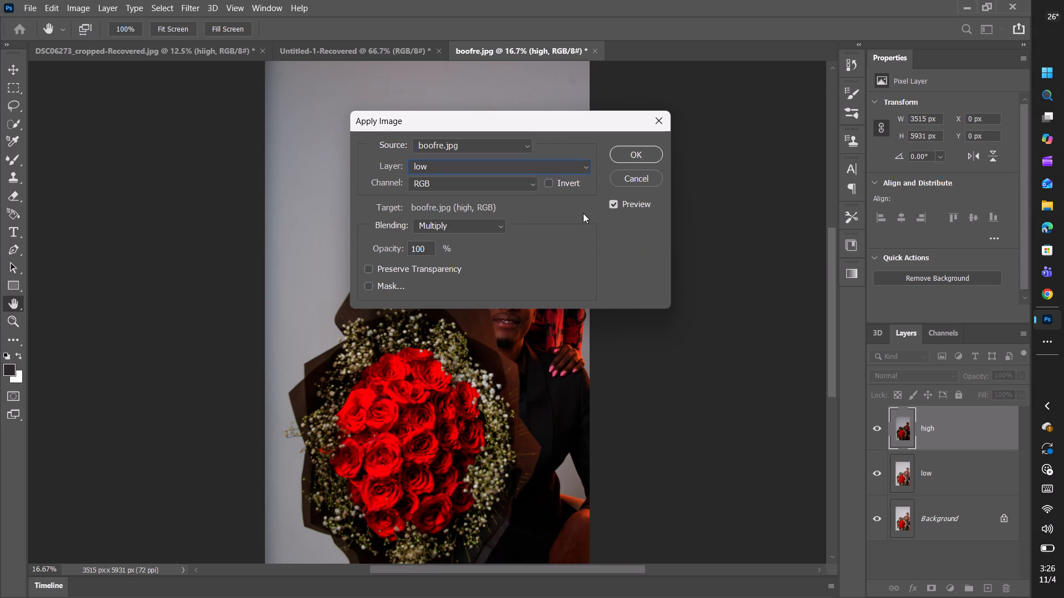
click(538, 184)
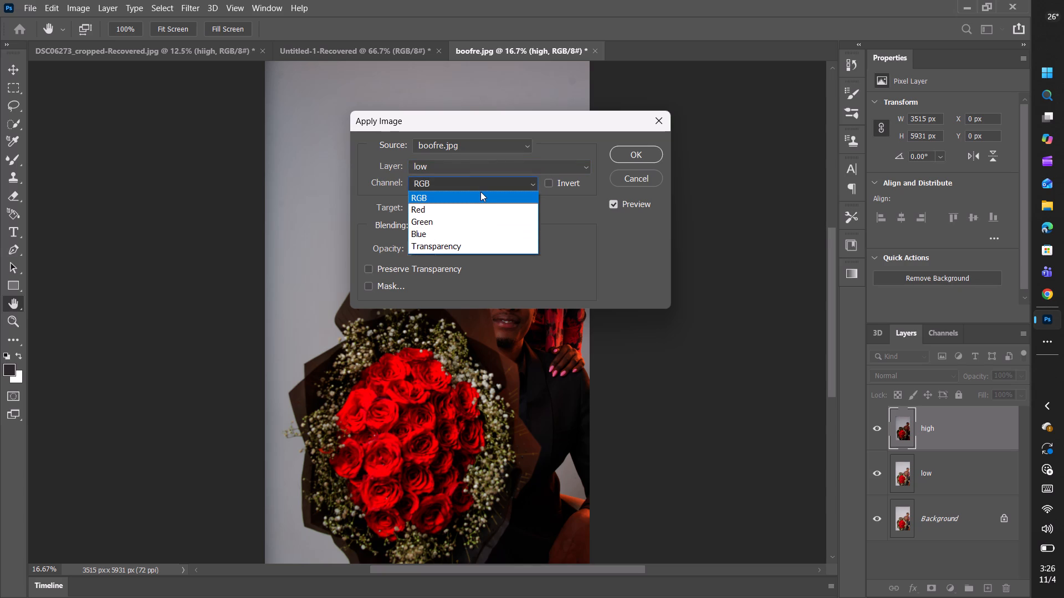
click(480, 192)
click(502, 225)
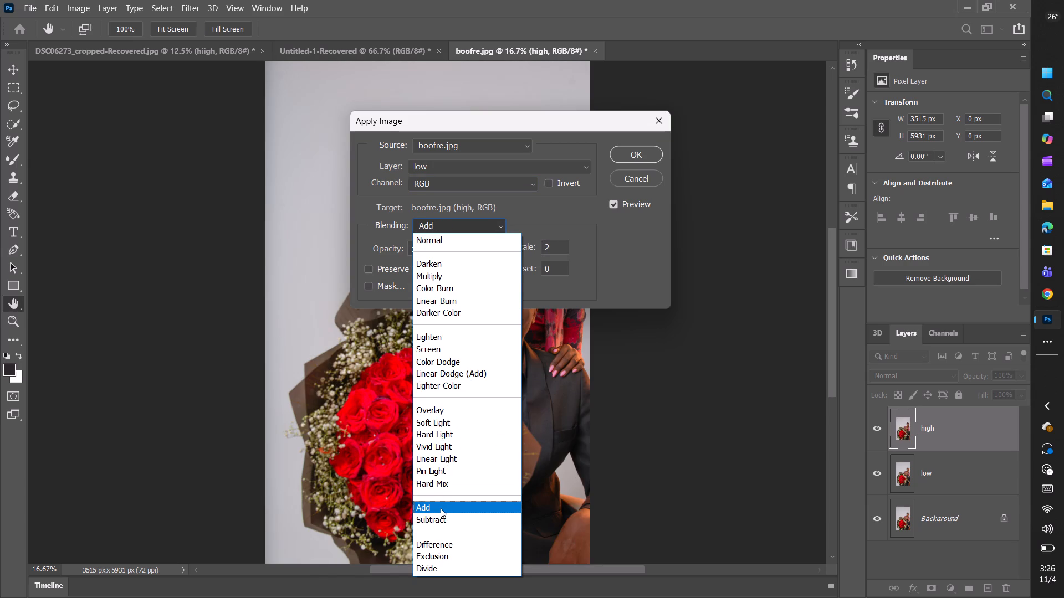
click(440, 508)
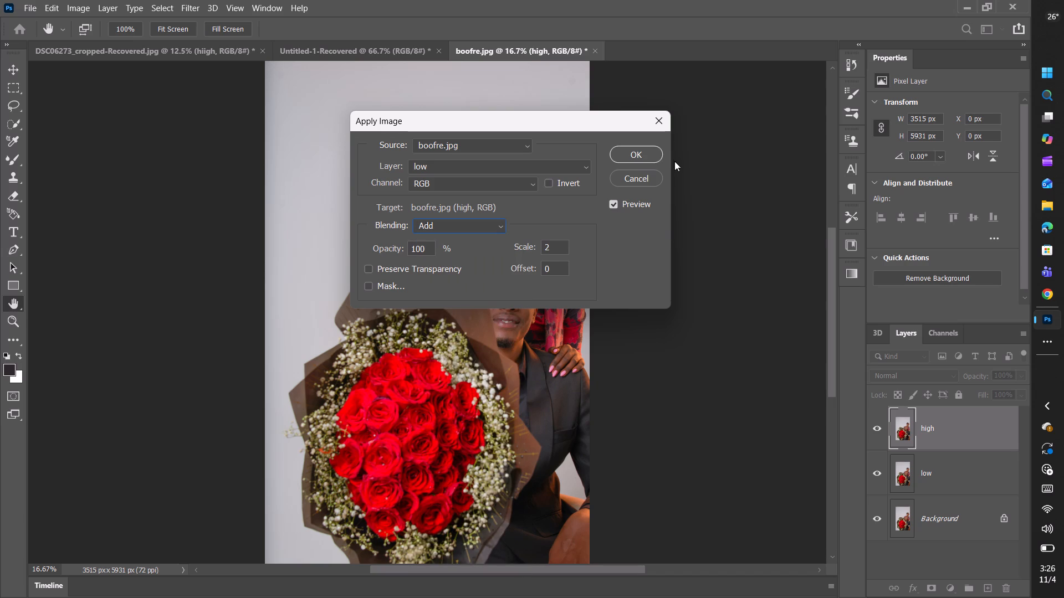
click(648, 152)
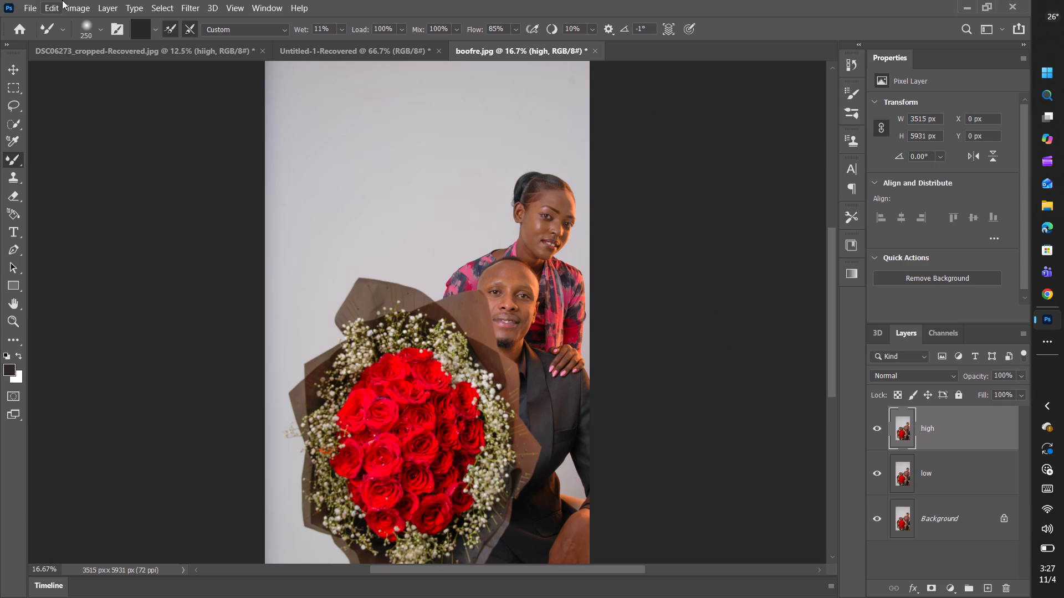
Smooth the skin across the woman's forehead on the low layer with the Mixer Brush.
click(18, 161)
click(922, 475)
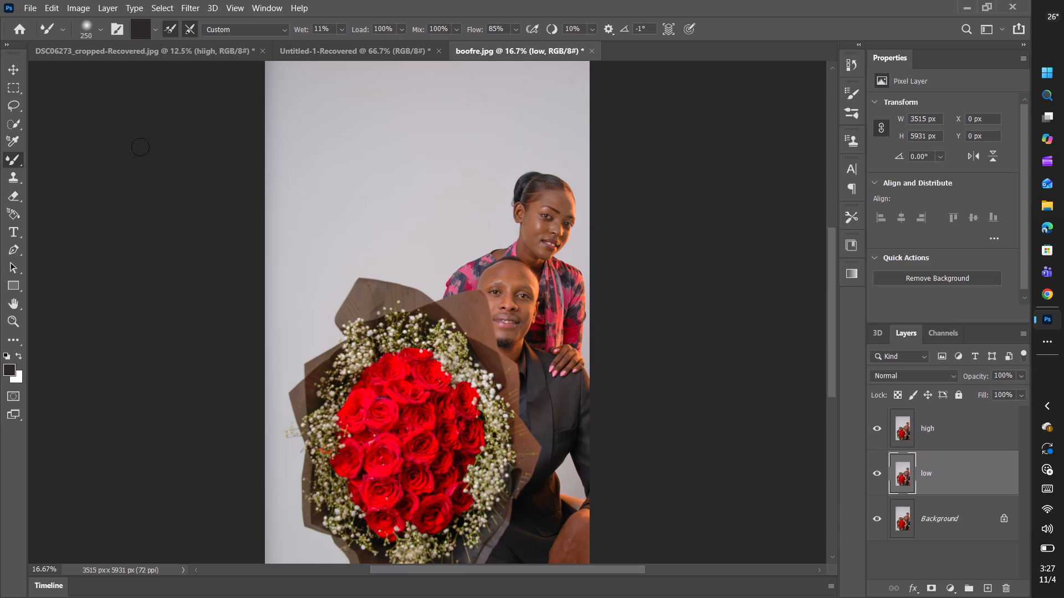
click(21, 168)
click(12, 163)
click(12, 163)
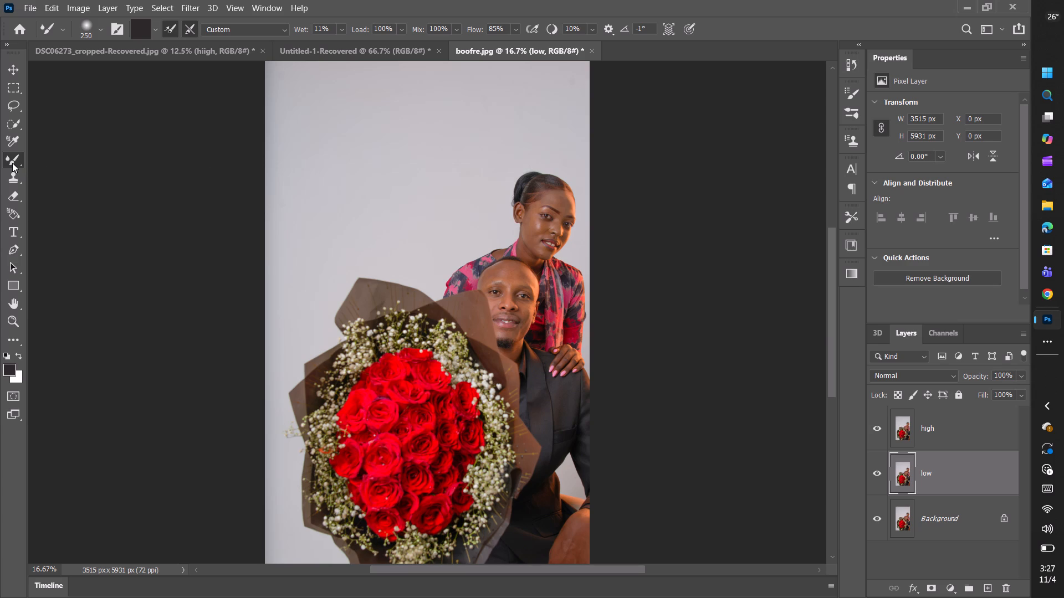
click(12, 163)
click(12, 163)
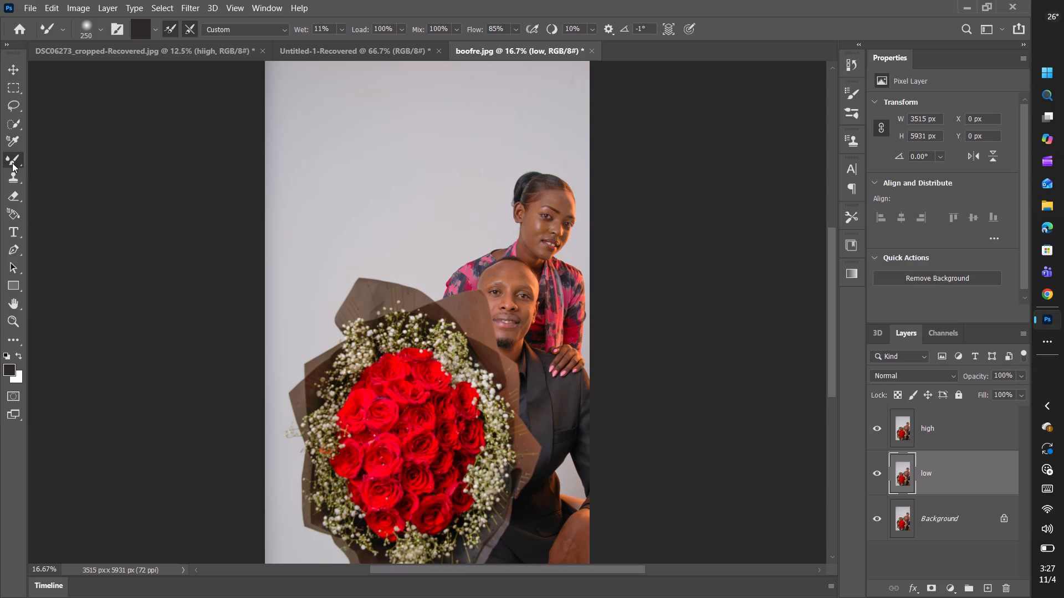
click(12, 163)
click(12, 163)
key(ctrl+equal)
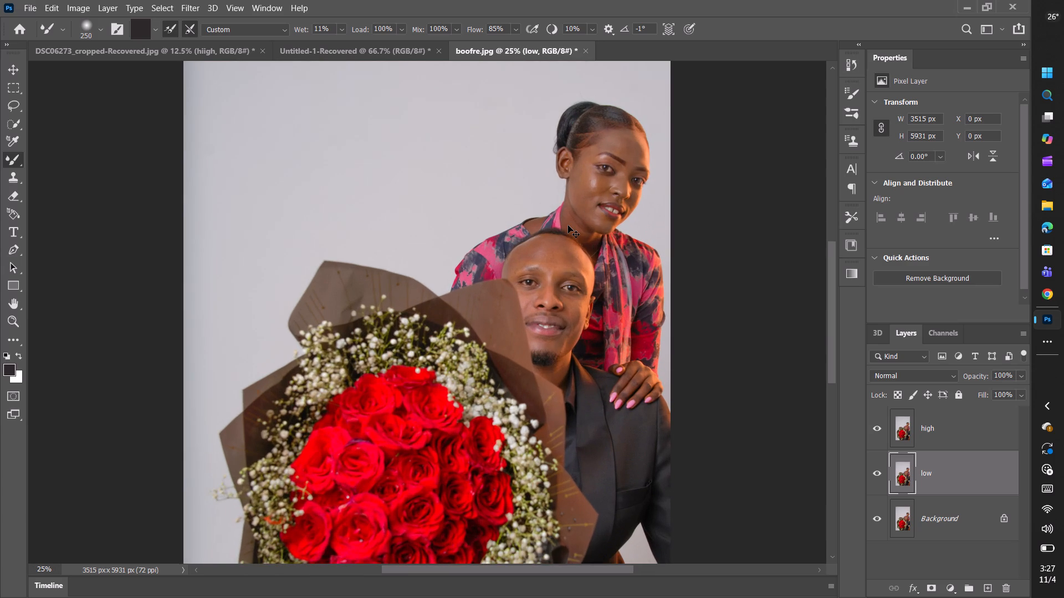
key(ctrl+equal)
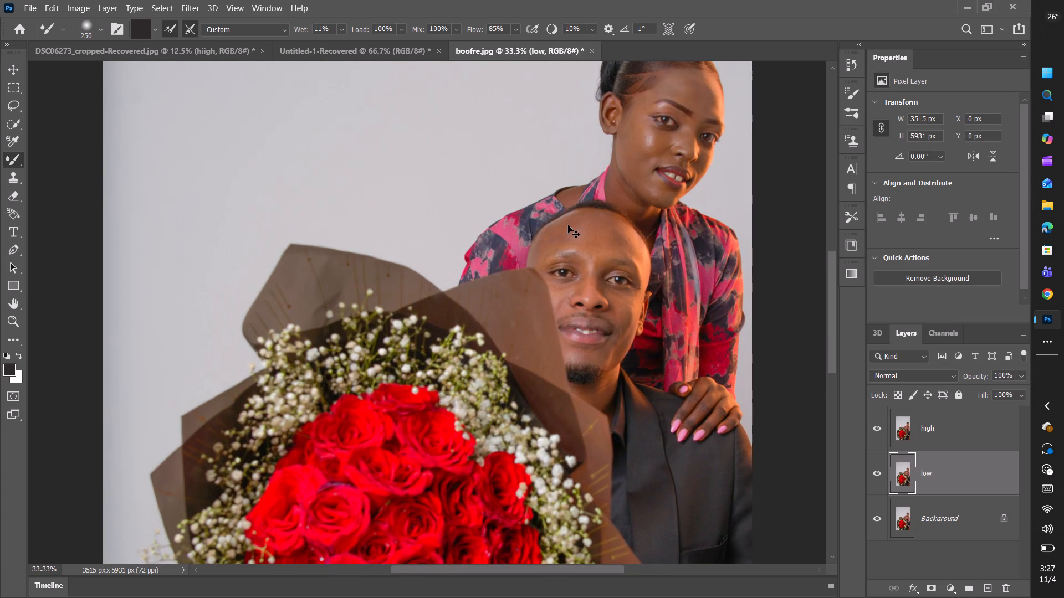
key(ctrl+minus)
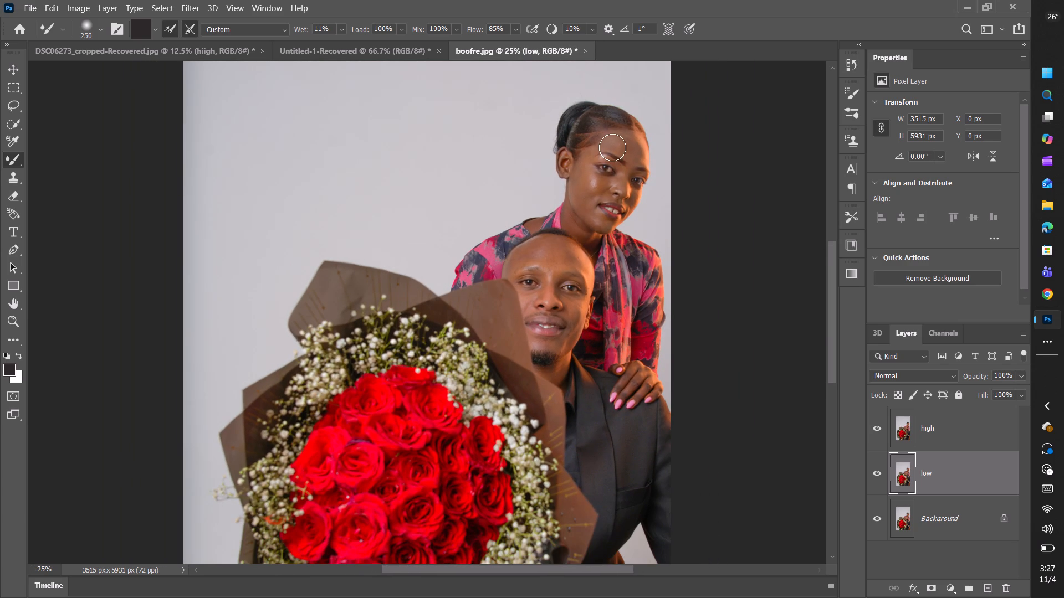
drag(612, 147, 640, 146)
drag(640, 146, 633, 145)
drag(633, 145, 632, 146)
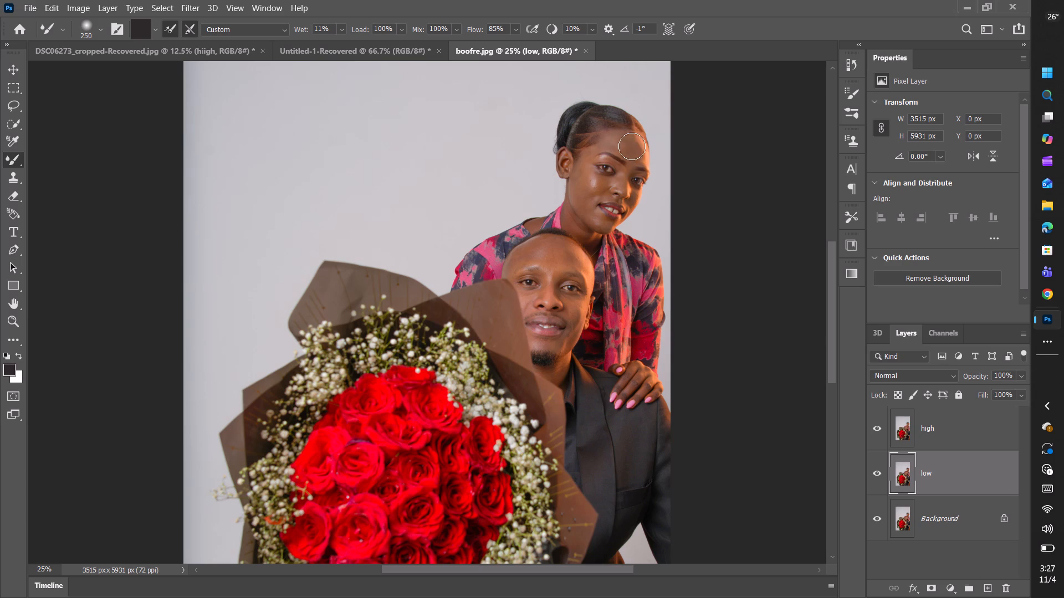
drag(632, 146, 625, 146)
drag(625, 146, 637, 149)
drag(637, 149, 606, 145)
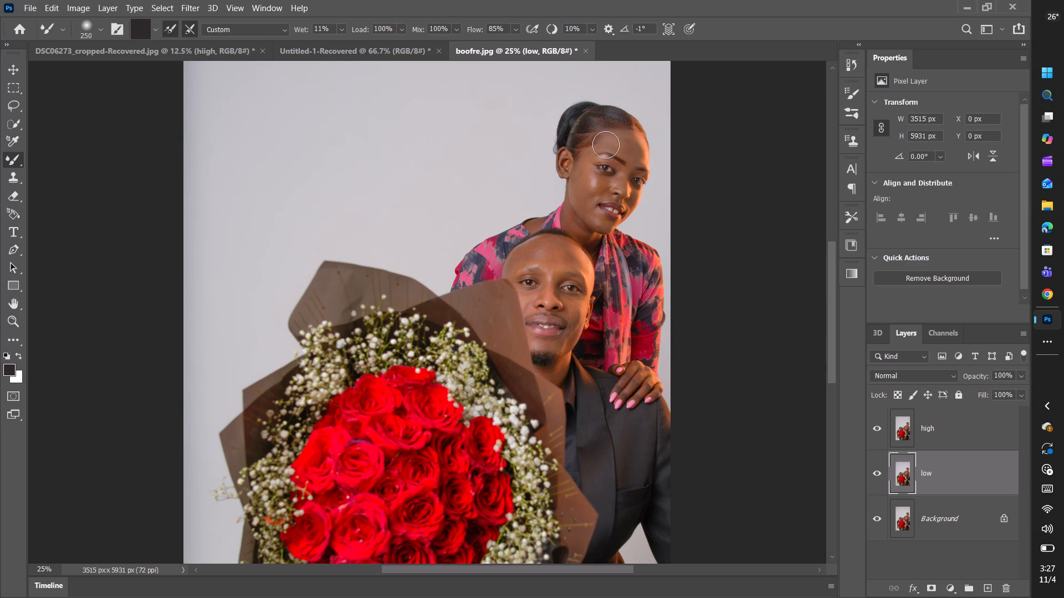
drag(606, 145, 636, 148)
drag(636, 148, 636, 149)
Merge the low layer down into the Background layer.
key(ctrl+e)
key(ctrl+e)
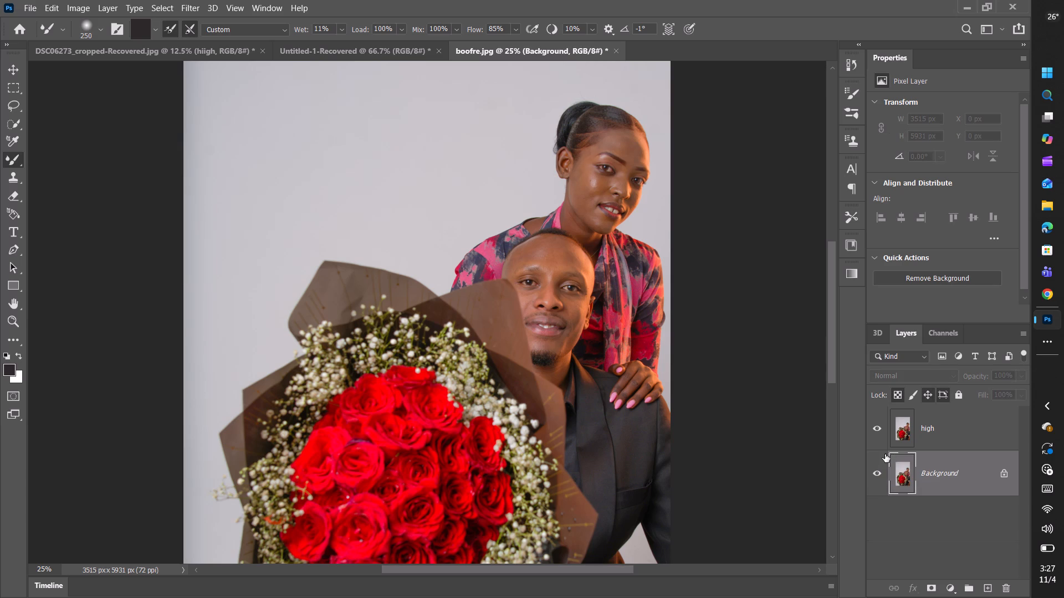
key(ctrl+e)
key(ctrl+e)
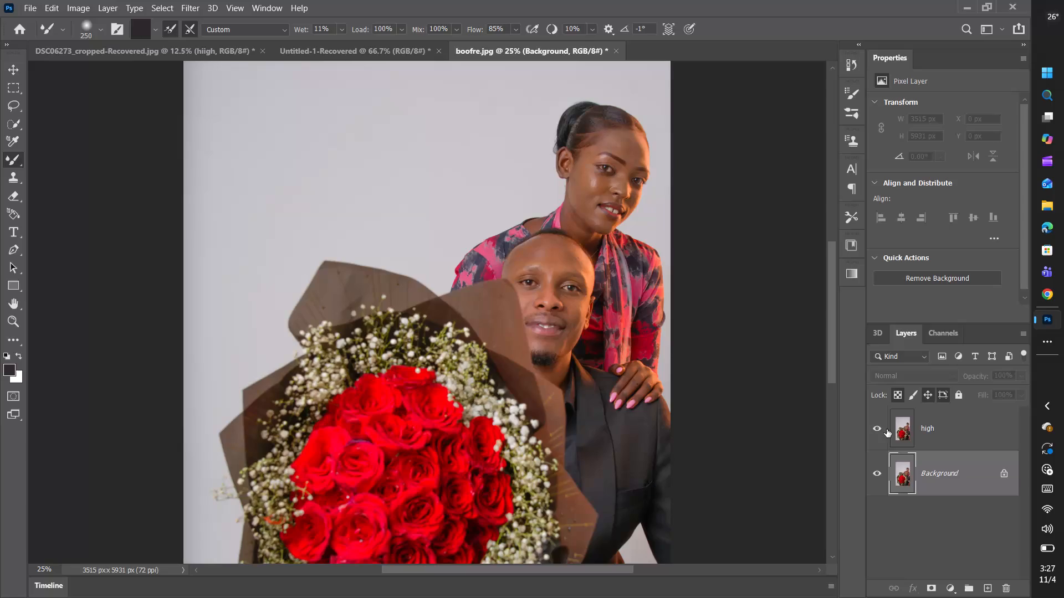
Make high the active layer and hide the Background layer.
click(920, 433)
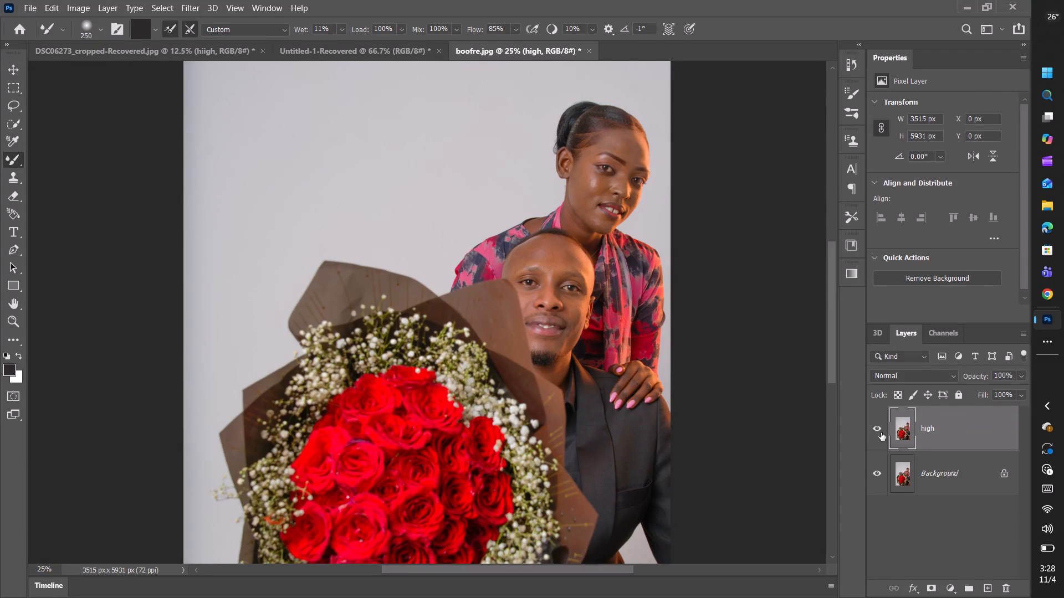
click(883, 478)
Blend the skin tones across the woman's forehead on the high layer with the Mixer Brush.
drag(618, 143, 627, 145)
drag(627, 145, 637, 149)
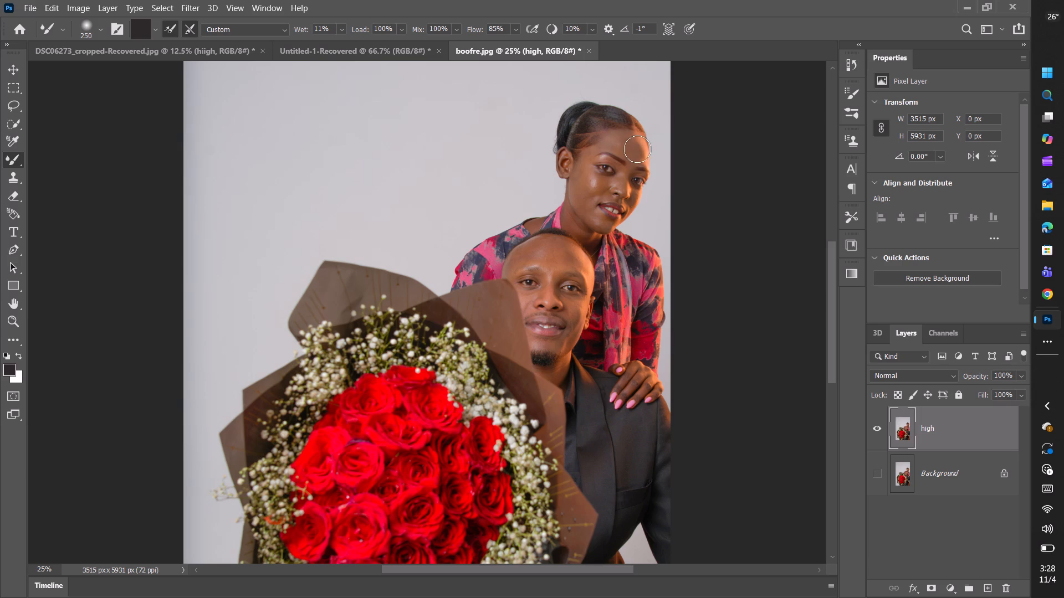
drag(637, 149, 608, 142)
drag(608, 142, 638, 152)
drag(638, 152, 610, 146)
Blend the skin from the woman's temple down the cheek beside her ear to the jaw on the high layer with the Mixer Brush.
drag(610, 146, 587, 168)
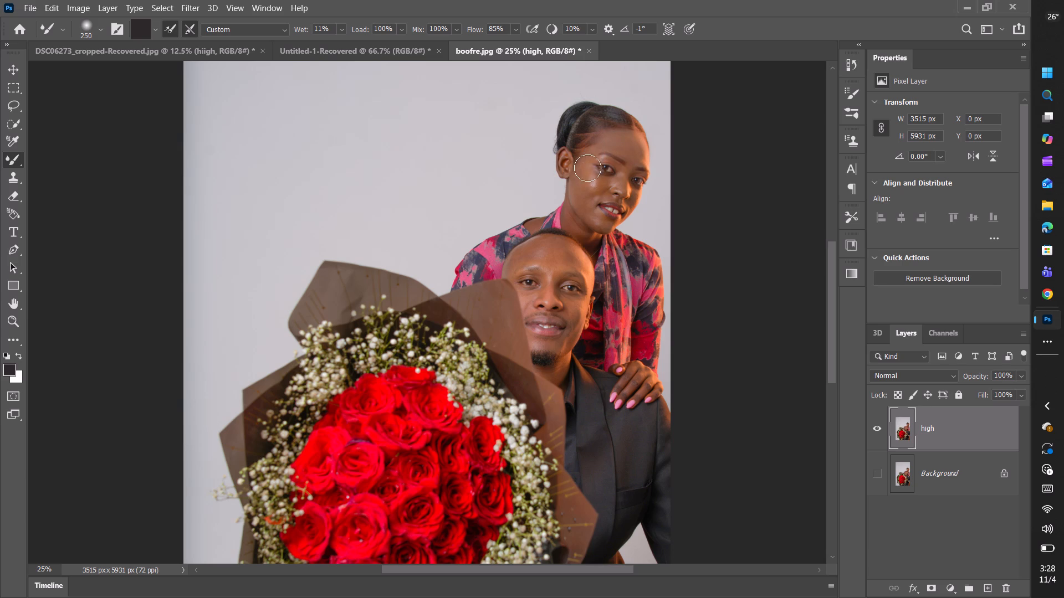
drag(587, 168, 584, 184)
drag(584, 184, 584, 183)
drag(591, 188, 581, 179)
drag(581, 179, 590, 192)
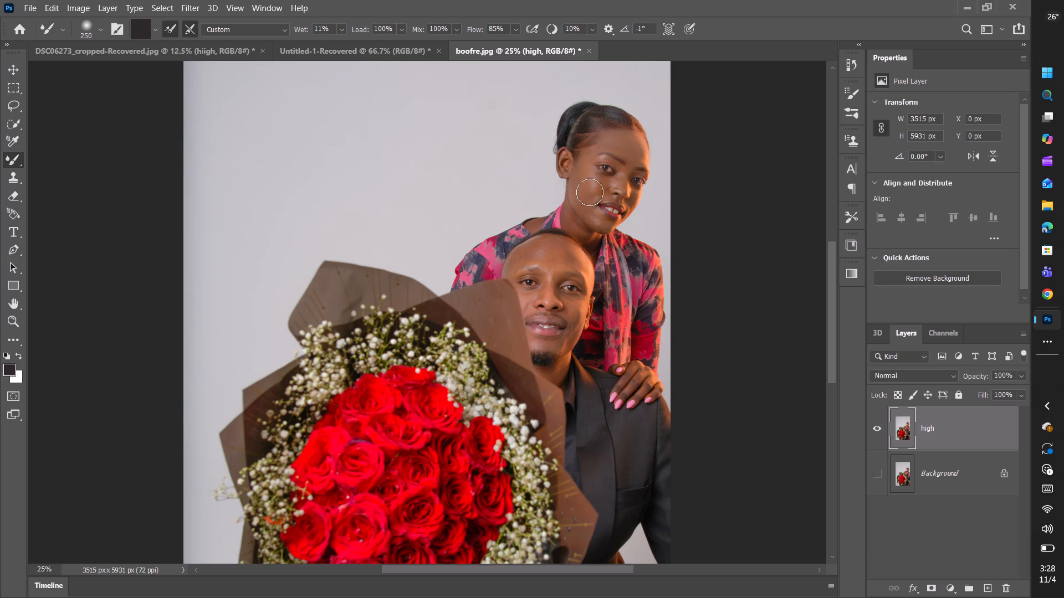
drag(590, 192, 582, 167)
drag(582, 167, 589, 190)
drag(589, 190, 594, 218)
drag(594, 218, 597, 222)
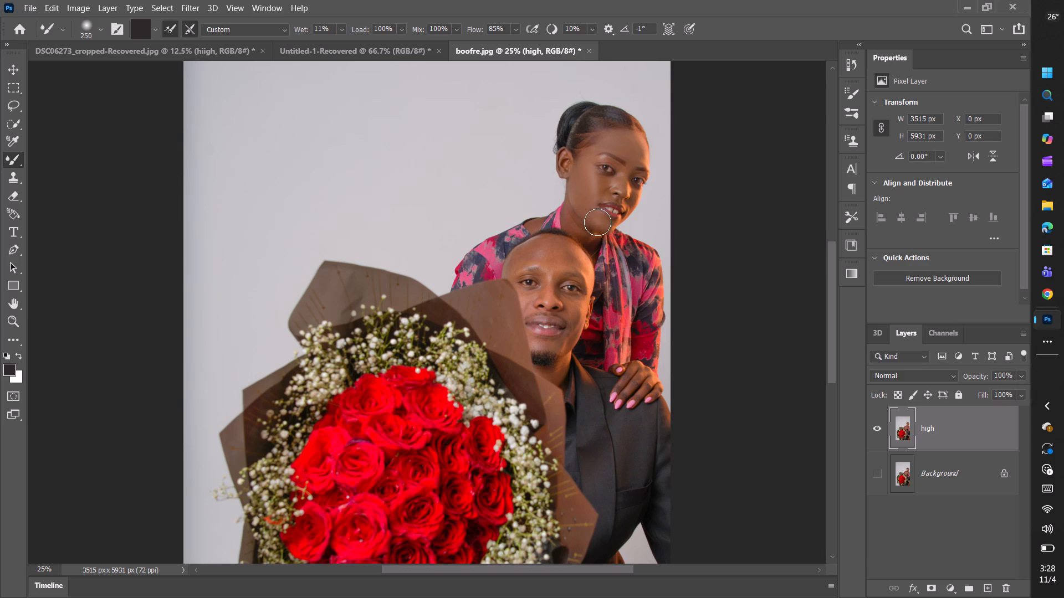
drag(597, 222, 584, 180)
drag(584, 180, 585, 204)
drag(585, 204, 592, 194)
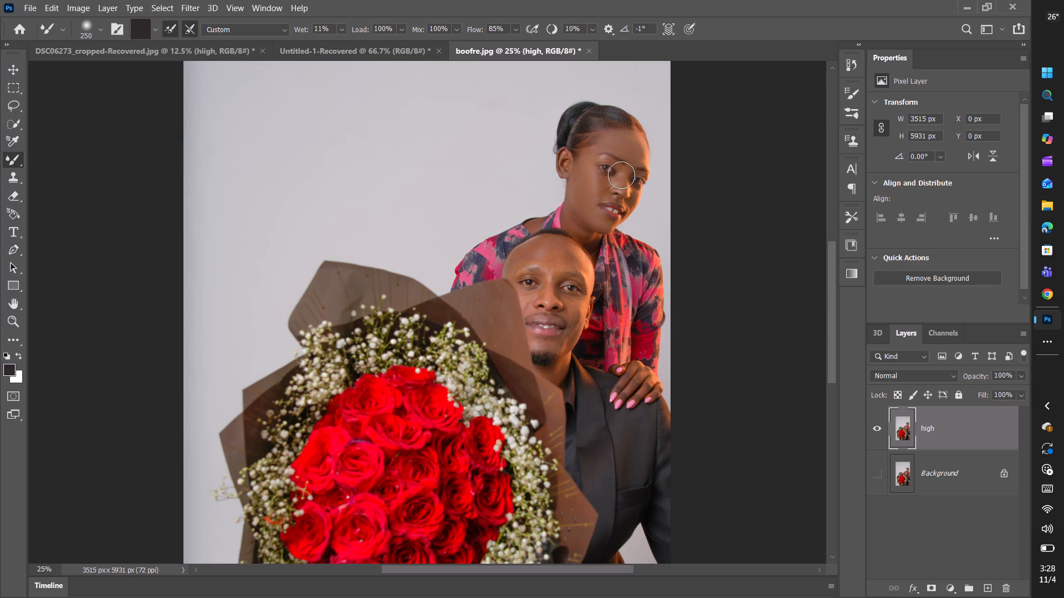
Blend the skin along the woman's nose and the area beside her mouth on the high layer with the Mixer Brush.
drag(627, 169, 623, 182)
drag(623, 182, 621, 197)
drag(621, 197, 626, 192)
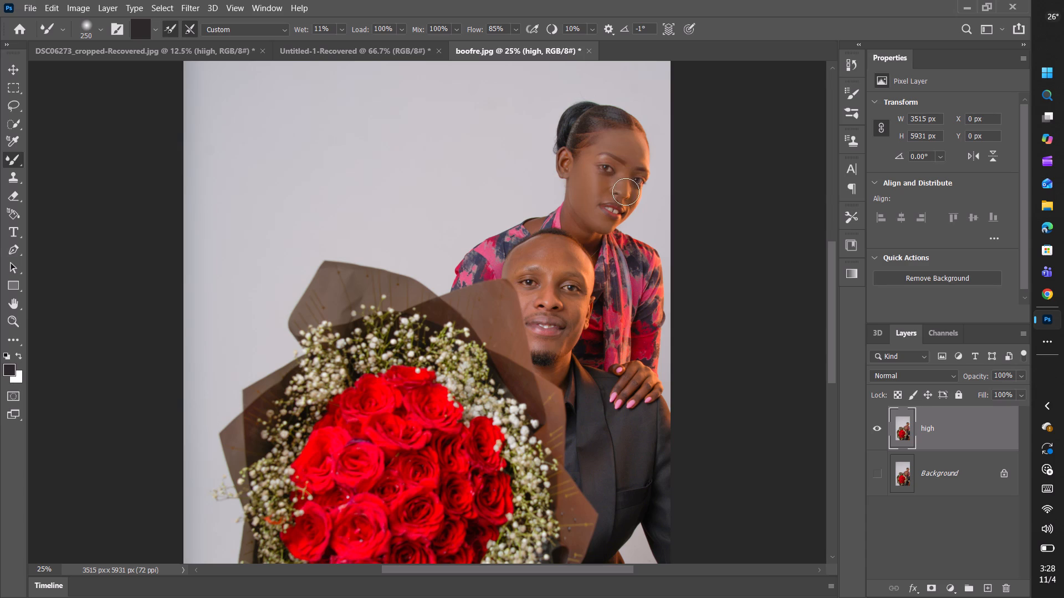
drag(626, 192, 626, 184)
drag(630, 197, 627, 203)
drag(627, 203, 628, 203)
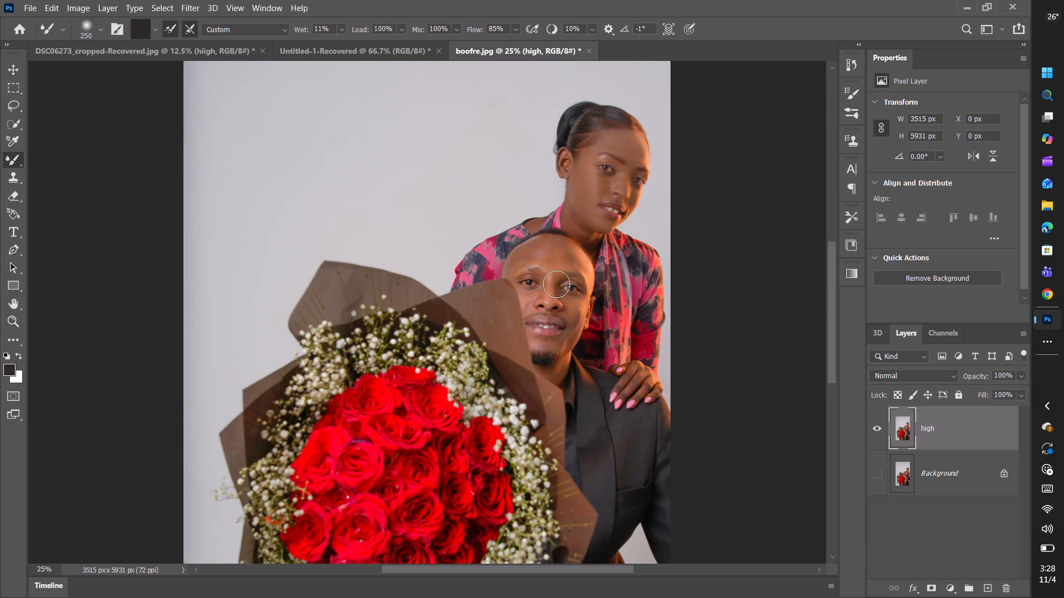
Smooth the skin tones across the man's forehead, from temple to temple, on the high layer with the Mixer Brush.
scroll(556, 284, down, 1)
drag(539, 250, 528, 252)
drag(528, 252, 513, 262)
drag(513, 262, 518, 264)
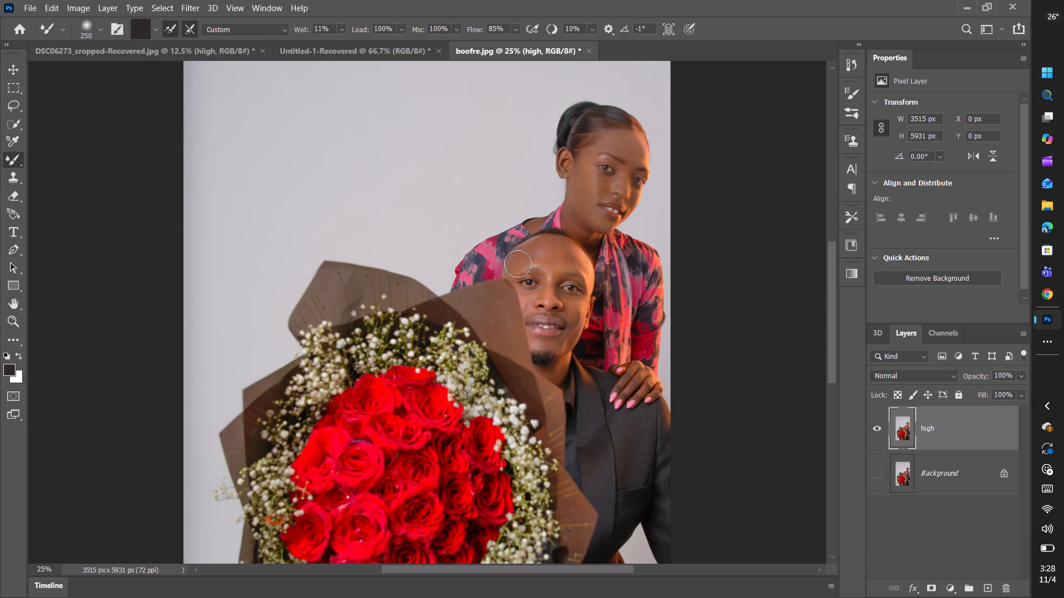
drag(518, 264, 527, 255)
drag(527, 255, 530, 250)
drag(530, 250, 569, 258)
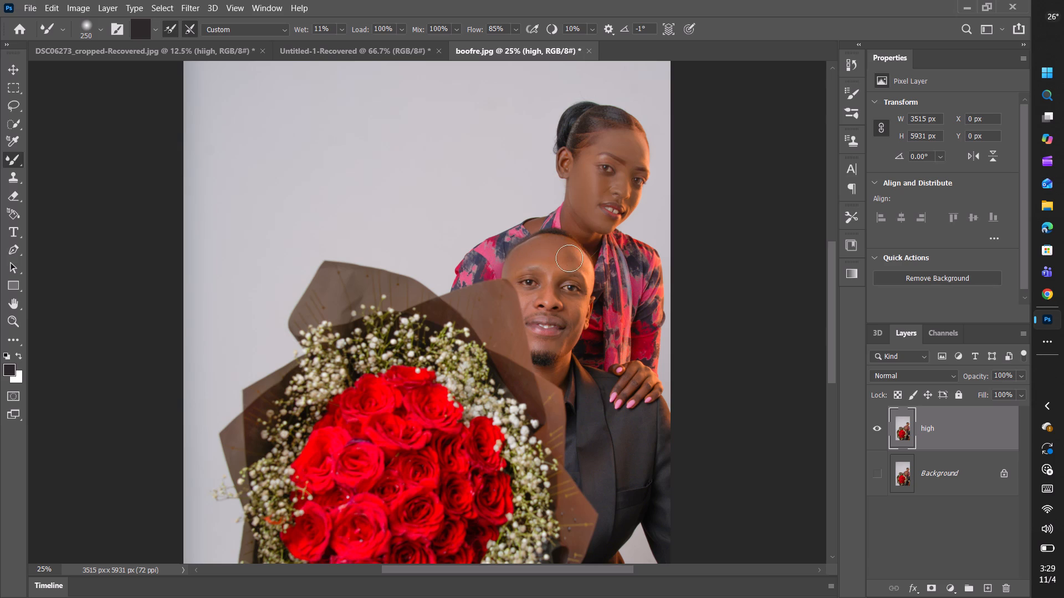
drag(569, 258, 577, 265)
drag(577, 265, 594, 280)
drag(594, 280, 575, 266)
drag(575, 266, 538, 255)
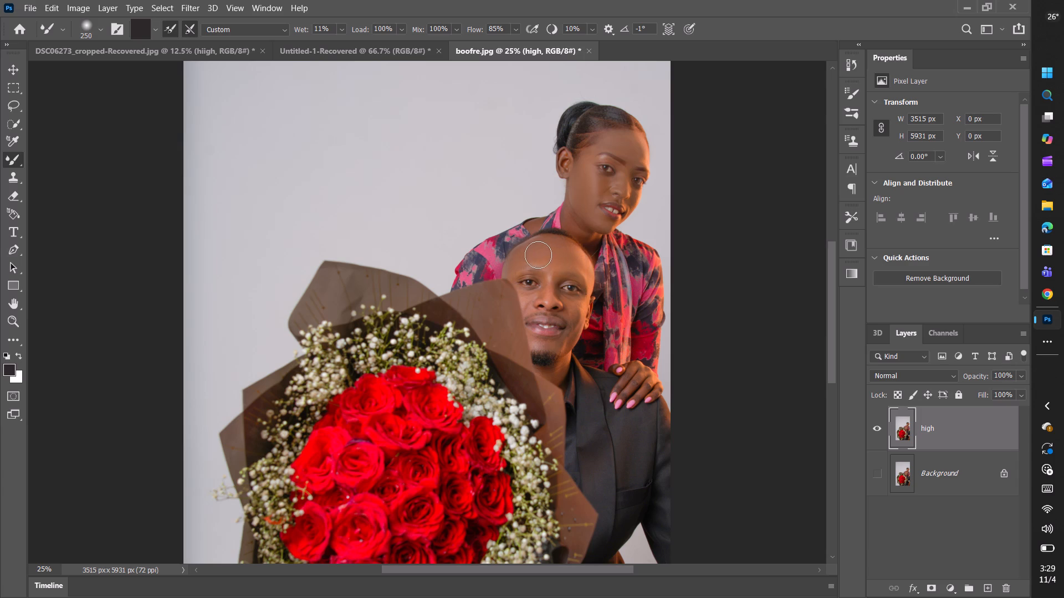
drag(538, 255, 565, 248)
Smooth the skin between the man's eyebrows and down the bridge of his nose with the Mixer Brush.
drag(547, 278, 549, 275)
drag(549, 275, 548, 288)
drag(548, 288, 548, 266)
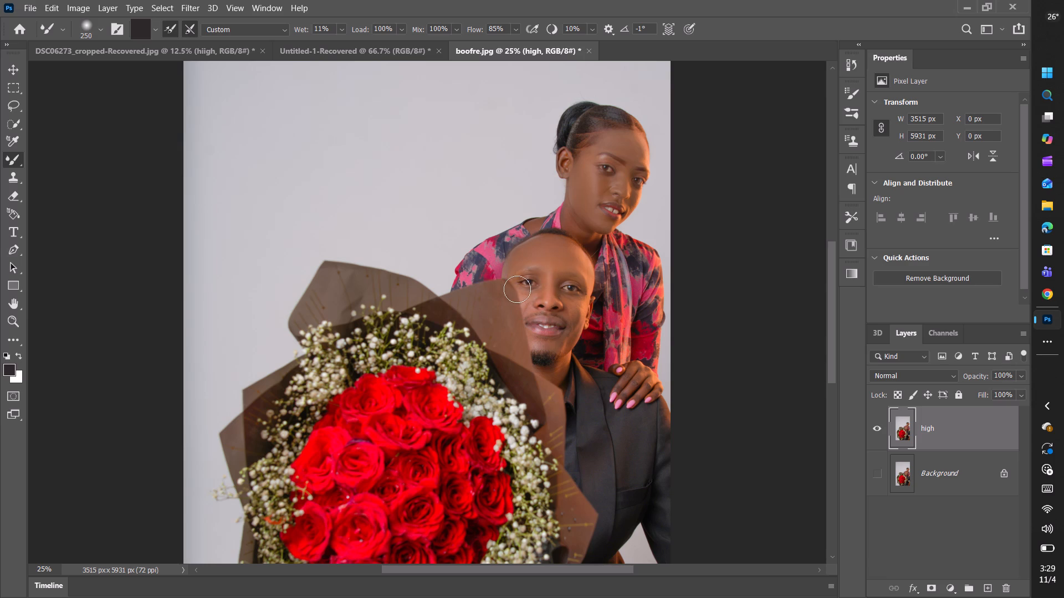
Smooth the skin on the man's cheeks and along his jaw to the chin on the high layer with the Mixer Brush.
click(520, 300)
drag(583, 306, 579, 335)
drag(579, 335, 580, 322)
drag(580, 322, 561, 352)
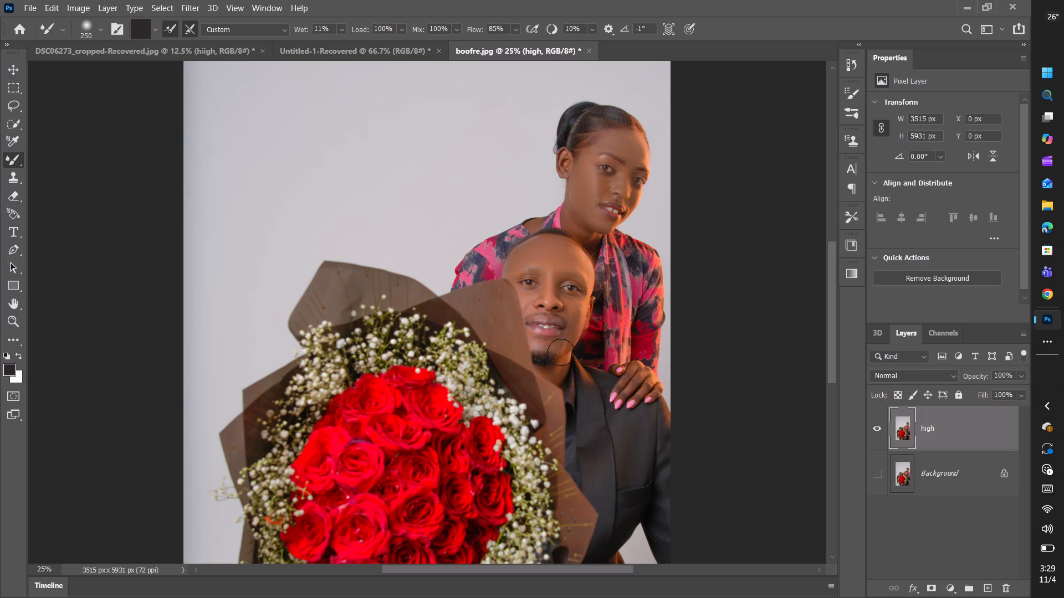
drag(561, 352, 551, 350)
drag(551, 350, 561, 350)
drag(561, 350, 577, 313)
Blend the skin on the woman's hand resting on the man's shoulder on the high layer with the Mixer Brush.
drag(648, 383, 630, 389)
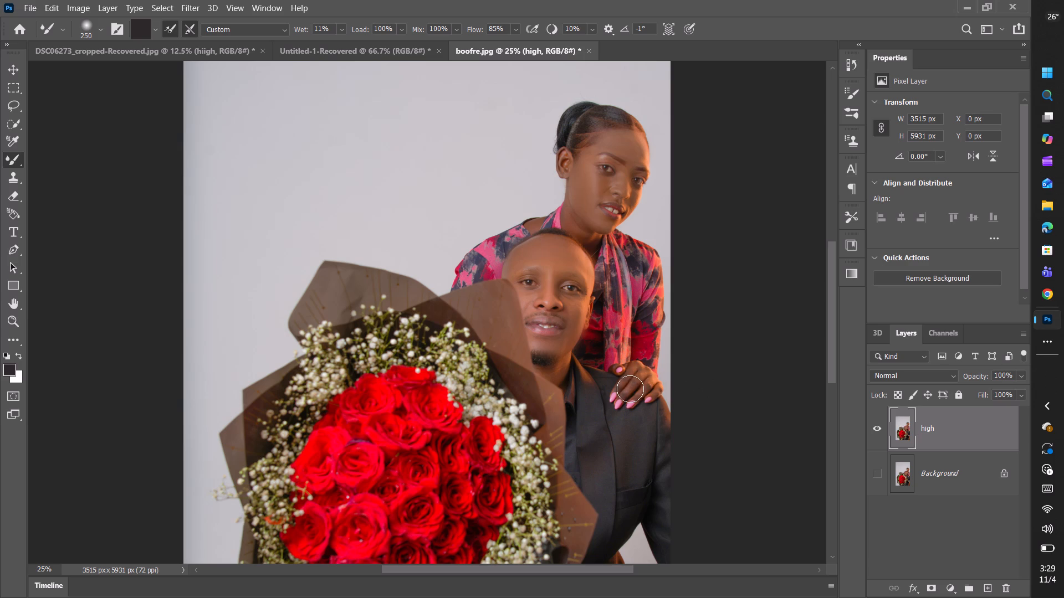
drag(630, 389, 631, 388)
drag(631, 388, 636, 386)
drag(636, 386, 636, 370)
drag(636, 370, 631, 385)
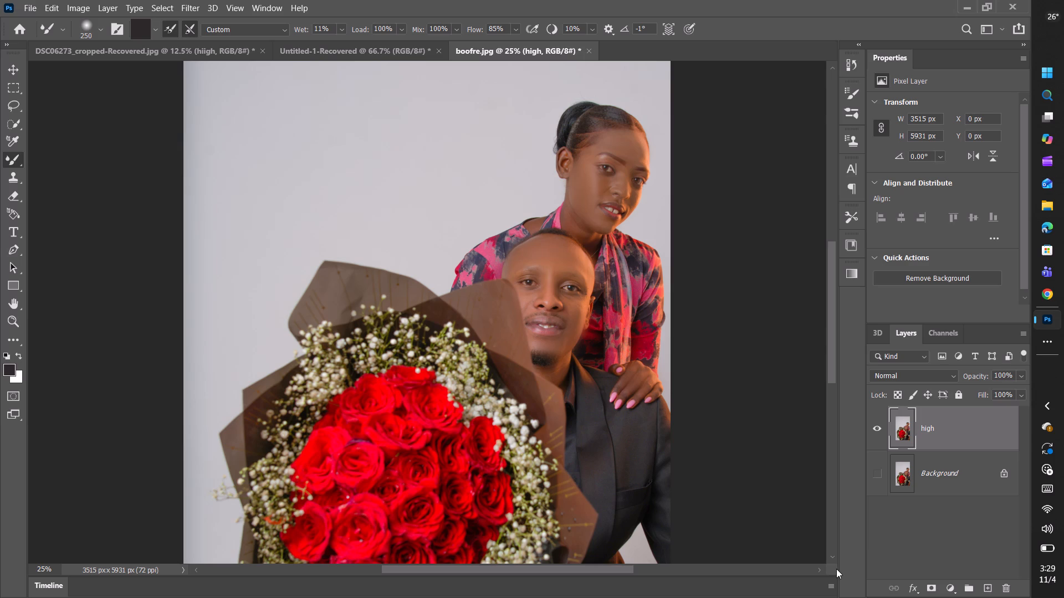
Make the Background layer visible and merge the high layer down into it.
double_click(878, 479)
click(878, 479)
key(ctrl+e)
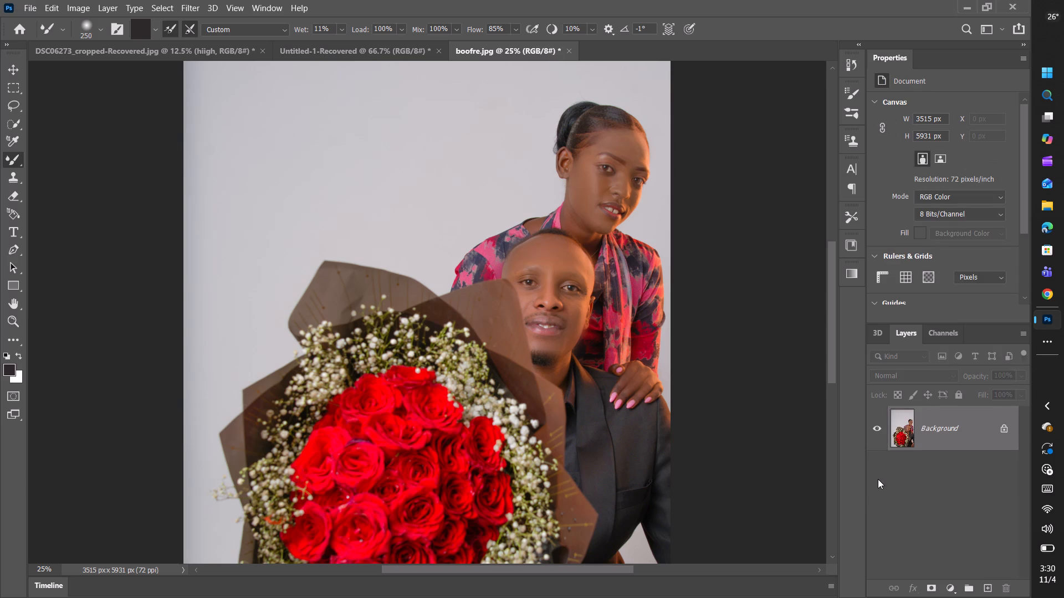
right_click(699, 360)
click(709, 272)
key(ctrl+e)
Smooth the skin on the back of the man's hand in the photo's lower corner with the Mixer Brush on the Background layer.
key(ctrl+minus)
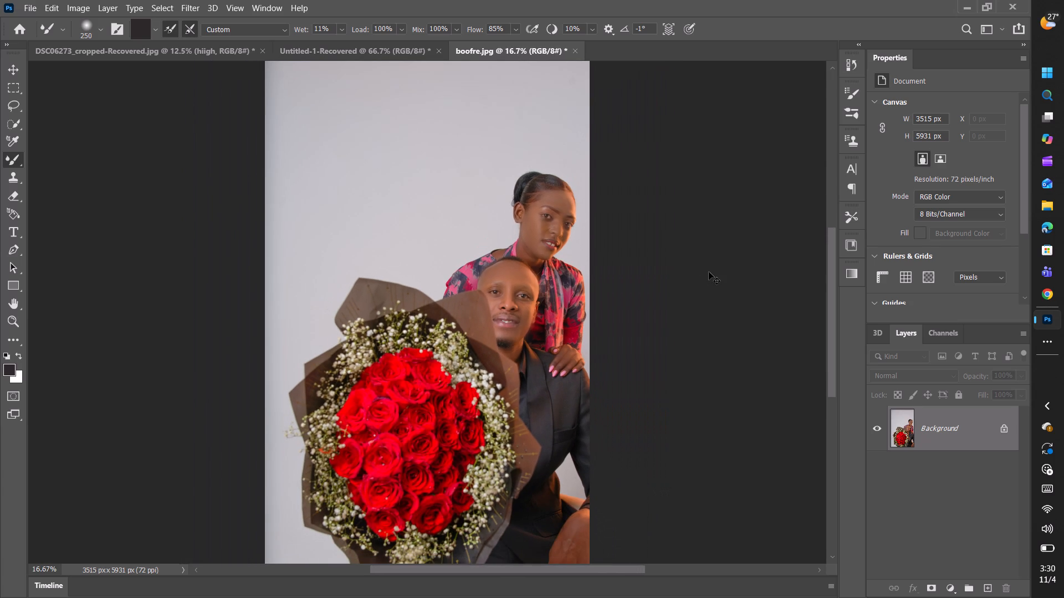
key(ctrl+minus)
ctrl+scroll(700, 282, down, 1)
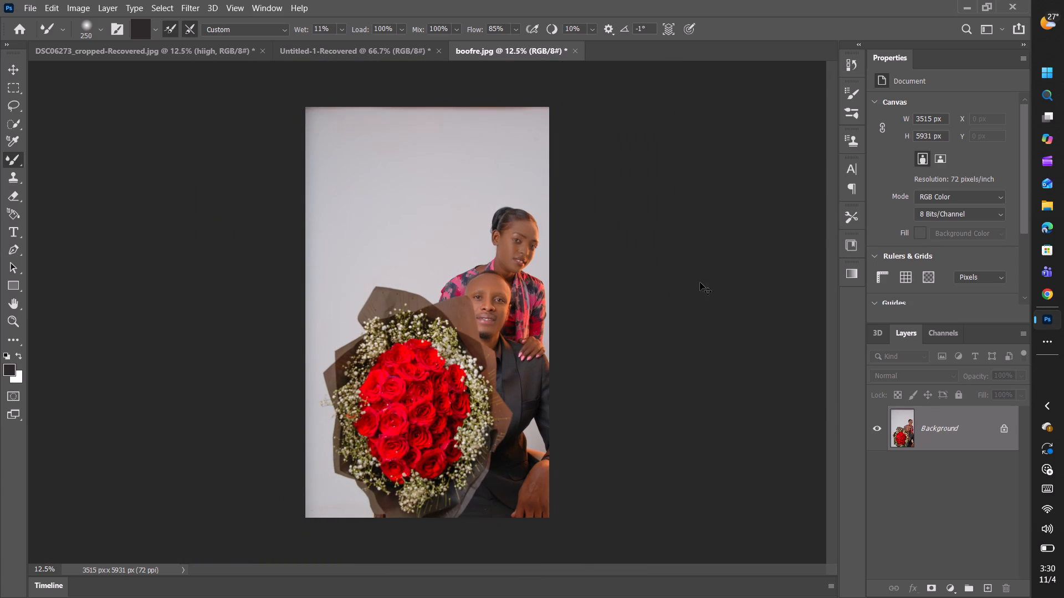
drag(534, 480, 526, 502)
drag(526, 502, 533, 506)
drag(533, 506, 536, 507)
drag(536, 507, 541, 472)
drag(541, 472, 539, 491)
Examine the retouched skin on both faces and the woman's hand up close, and review the couple and bouquet together.
scroll(513, 367, down, 3)
scroll(513, 367, up, 7)
key(ctrl+equal)
key(ctrl+equal)
key(ctrl+equal)
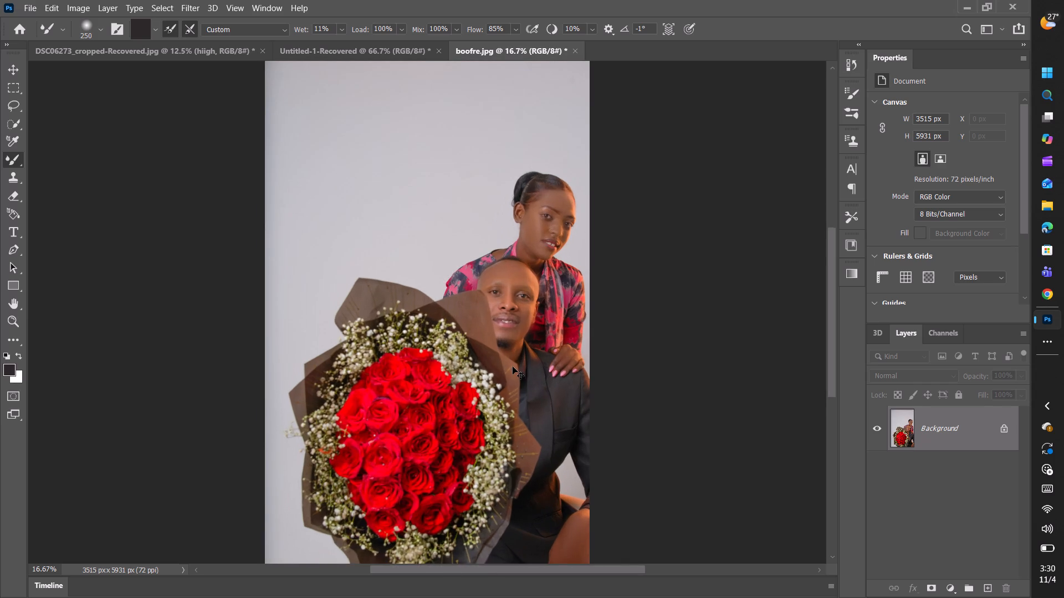
key(ctrl+equal)
key(ctrl+equal)
key(ctrl+equal)
key(ctrl+equal)
key(ctrl+equal)
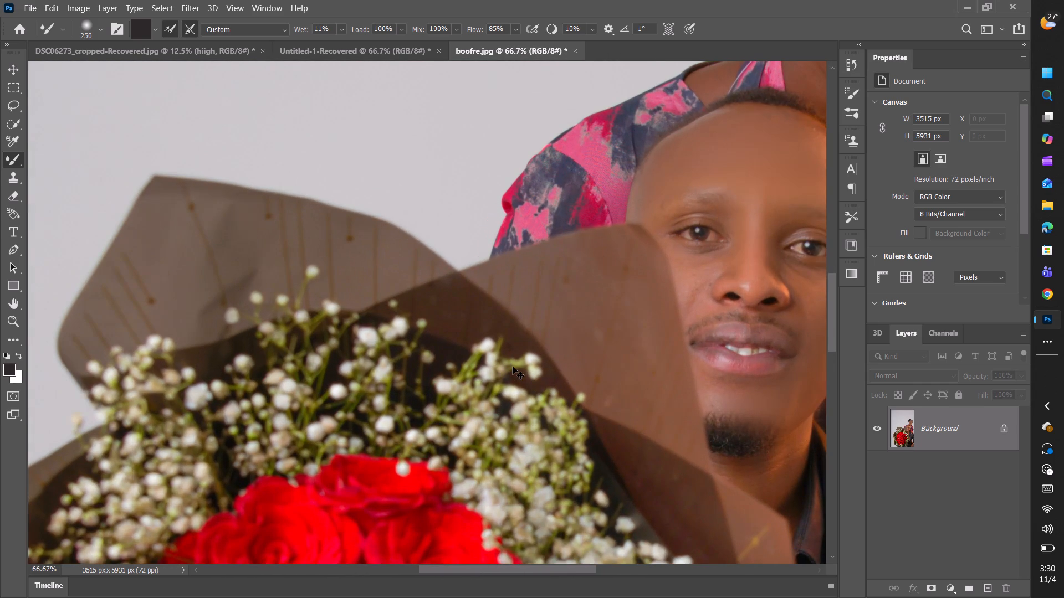
scroll(633, 348, up, 2)
scroll(633, 348, right, 3)
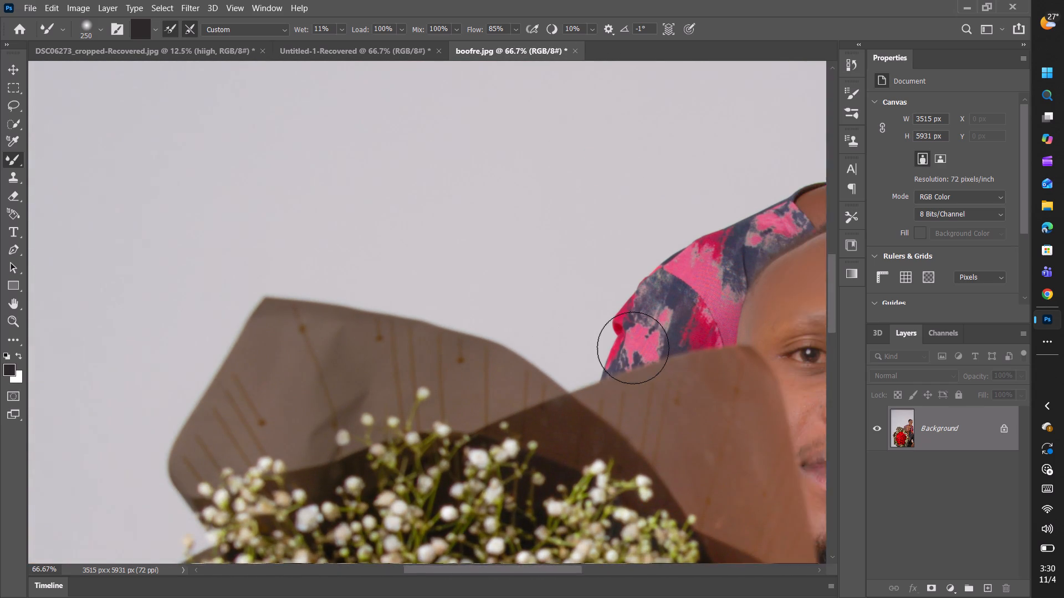
scroll(633, 348, right, 4)
scroll(633, 348, down, 2)
scroll(633, 348, up, 1)
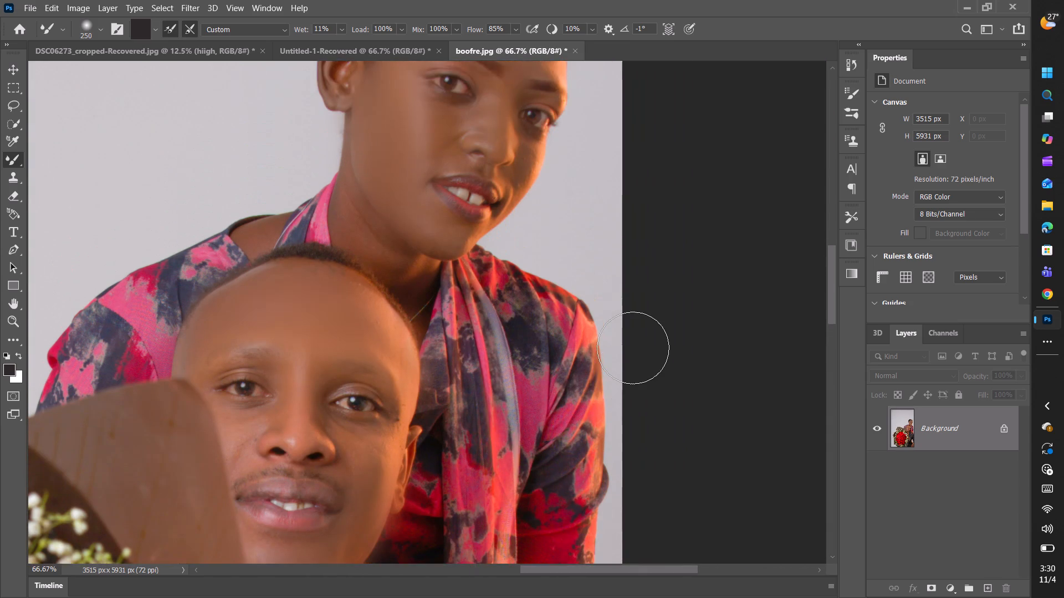
scroll(633, 348, up, 3)
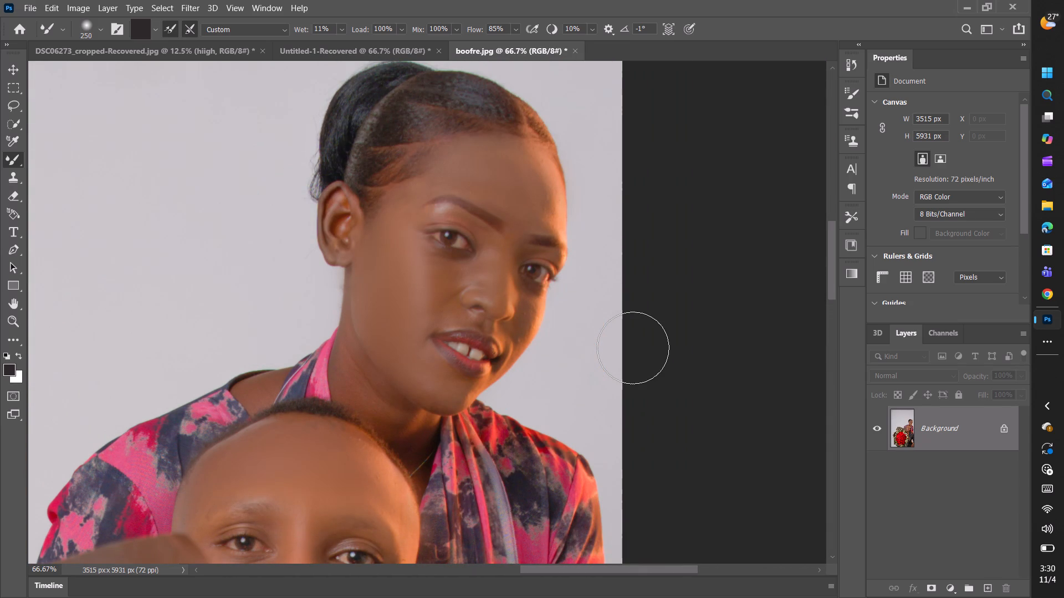
scroll(633, 348, up, 1)
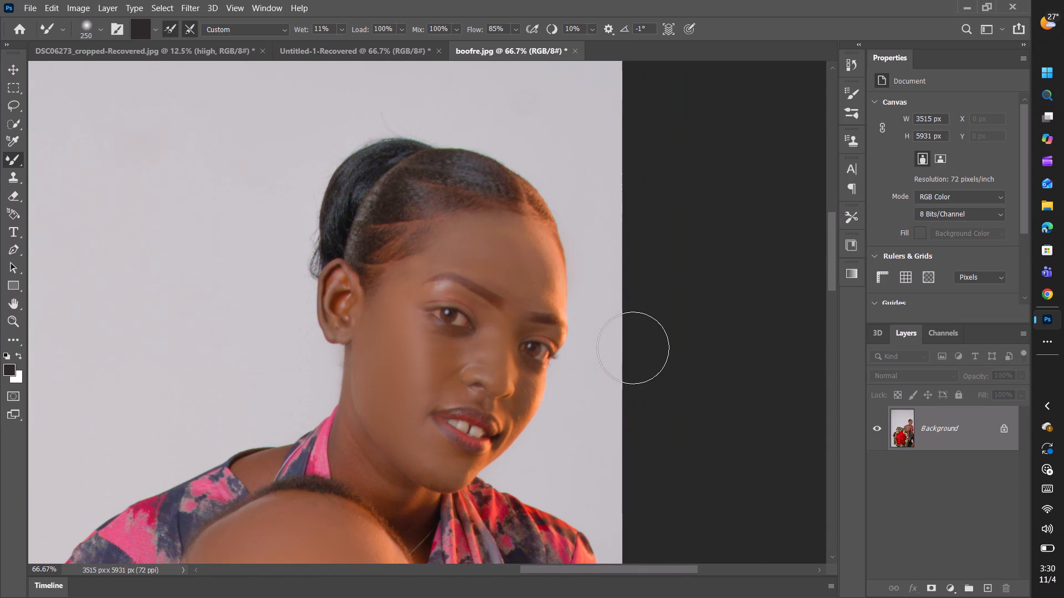
scroll(633, 348, down, 5)
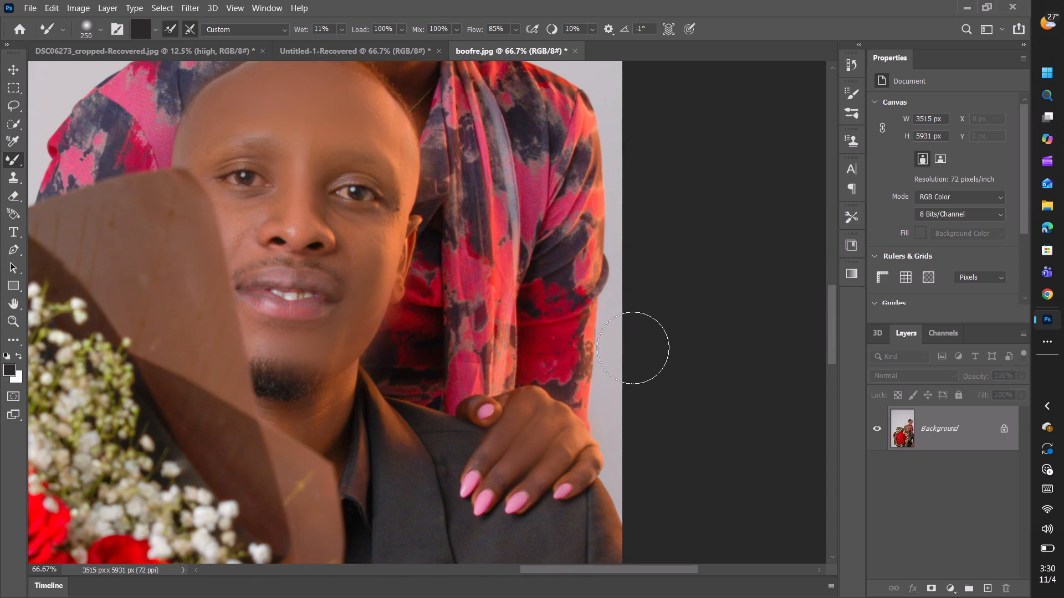
right_click(633, 348)
right_click(633, 348)
double_click(560, 339)
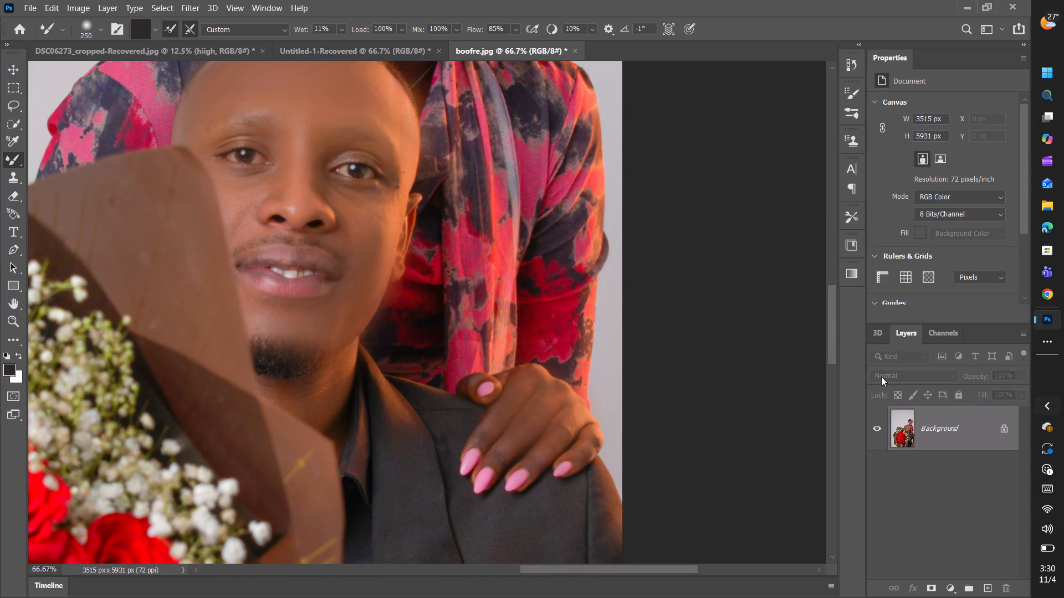
key(ctrl+minus)
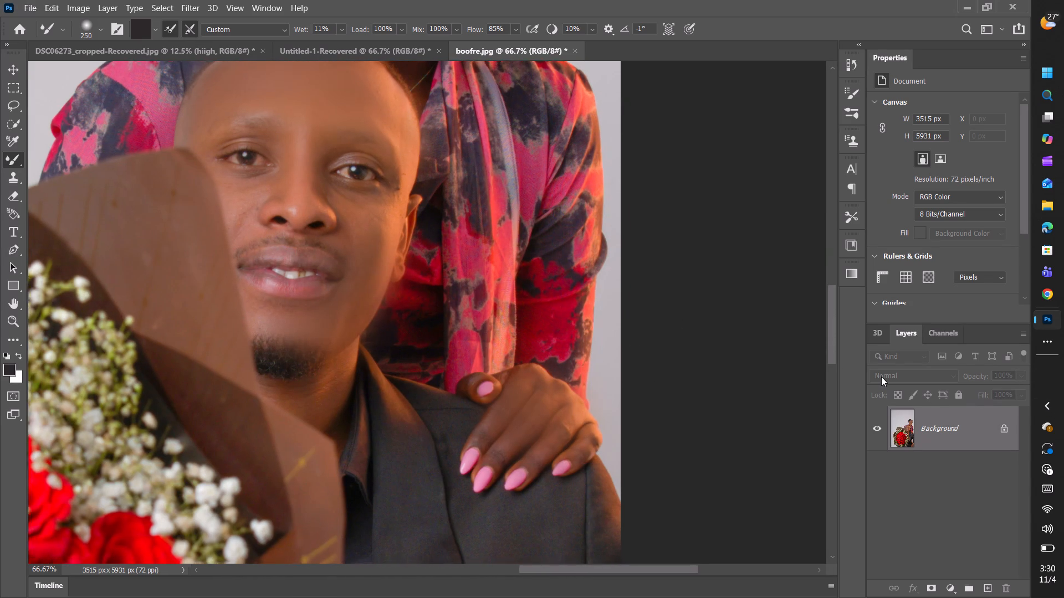
key(ctrl+minus)
key(ctrl+minus)
key(ctrl+minus)
key(ctrl+minus)
key(ctrl+minus)
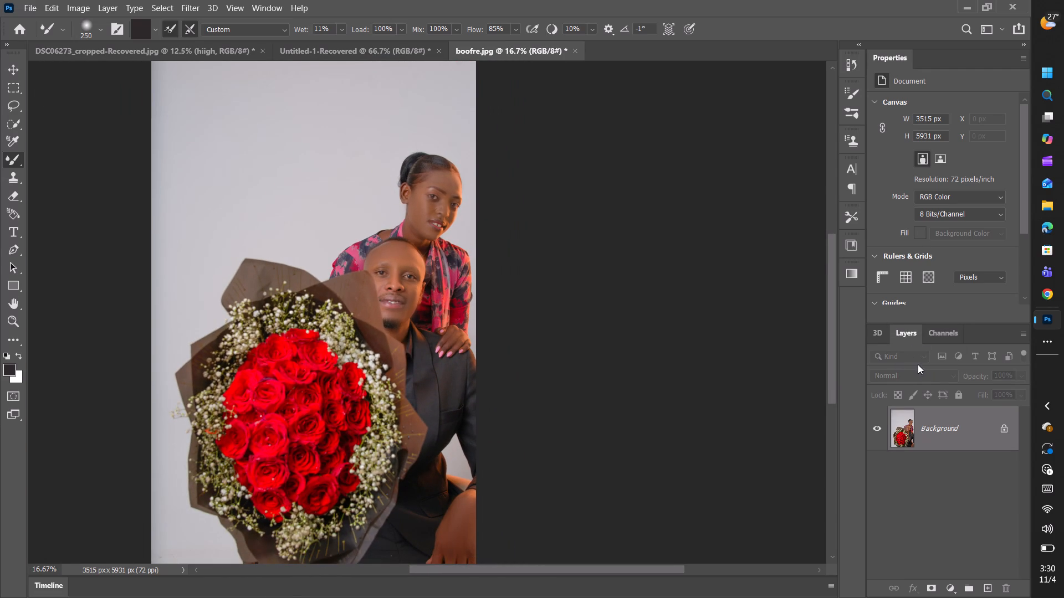
Add a Hue/Saturation adjustment layer above the Background layer, using the Normal blend mode.
click(947, 591)
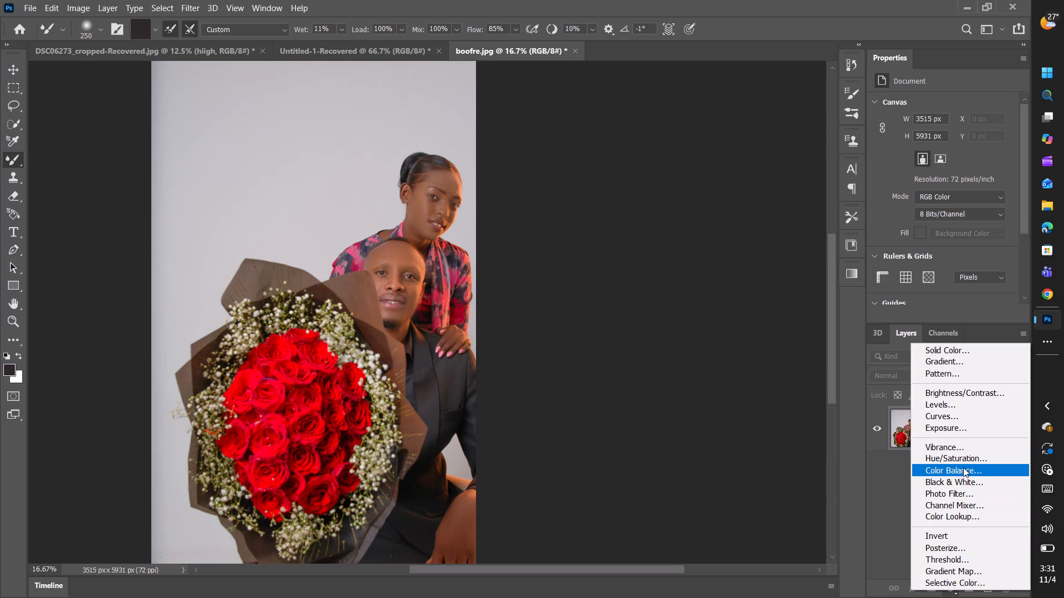
click(968, 461)
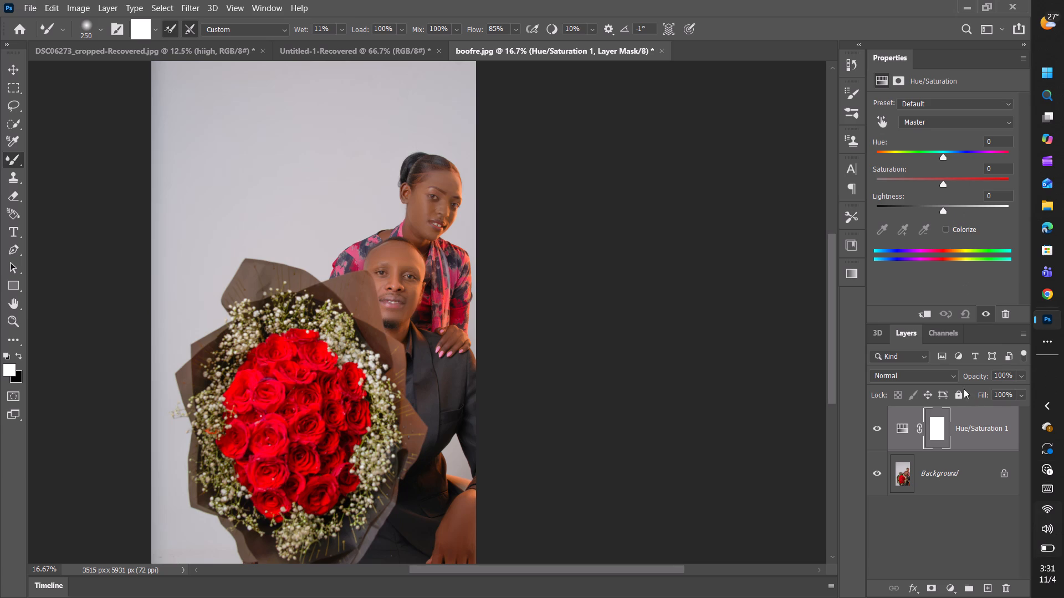
click(952, 373)
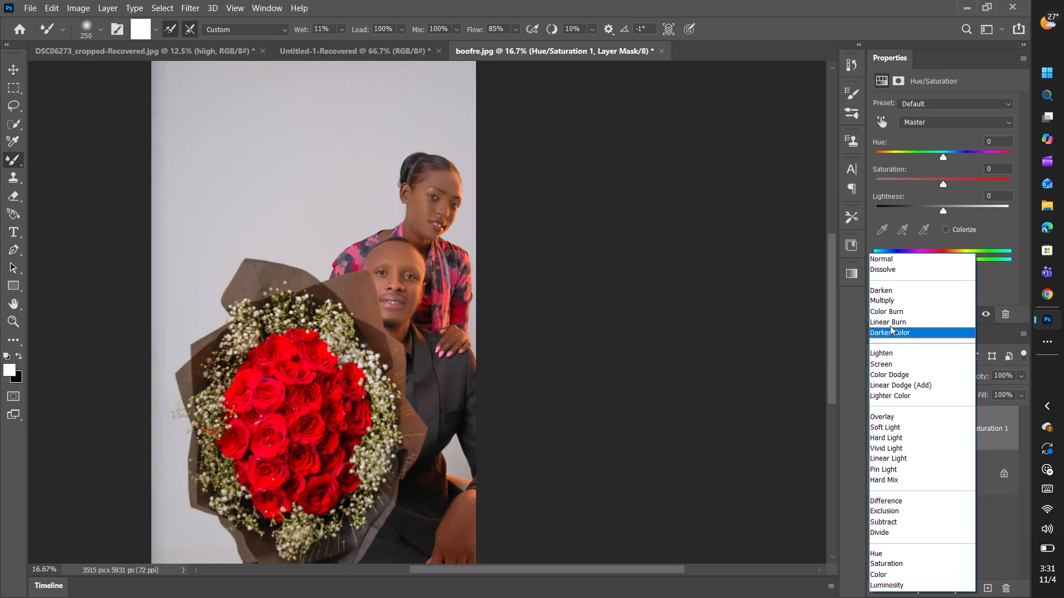
click(891, 259)
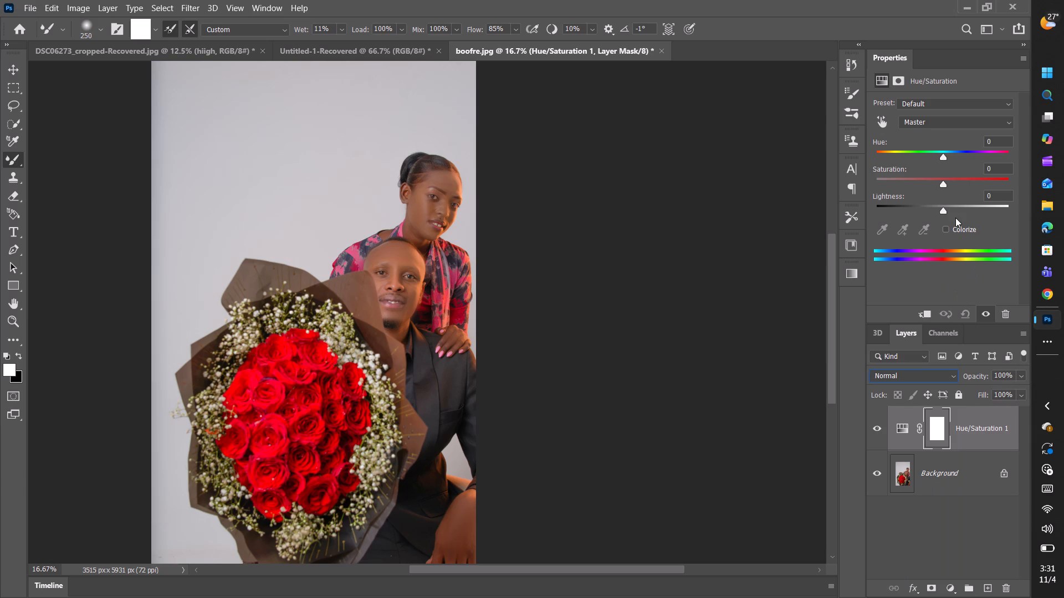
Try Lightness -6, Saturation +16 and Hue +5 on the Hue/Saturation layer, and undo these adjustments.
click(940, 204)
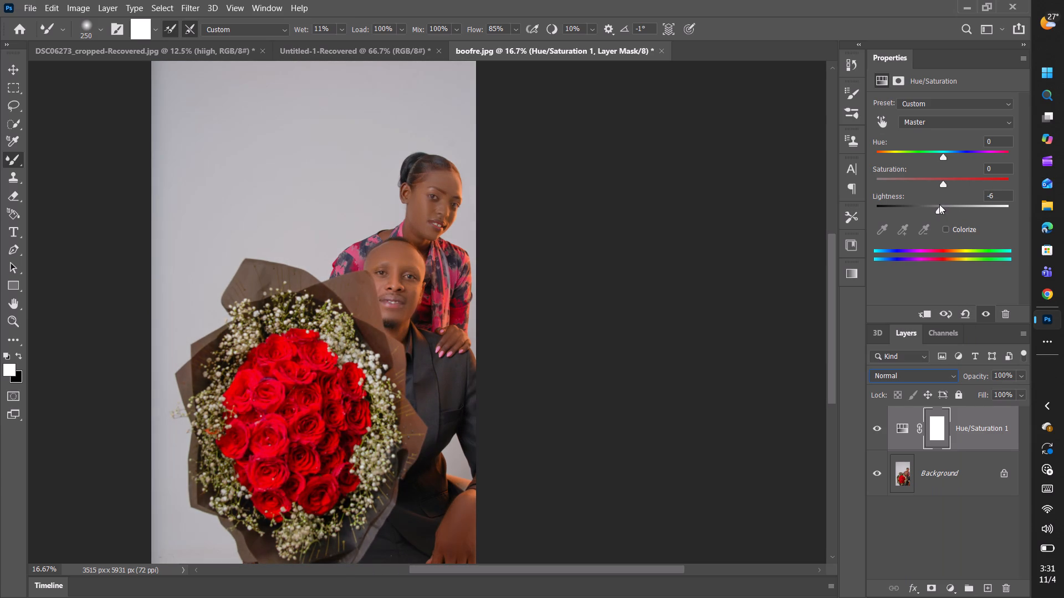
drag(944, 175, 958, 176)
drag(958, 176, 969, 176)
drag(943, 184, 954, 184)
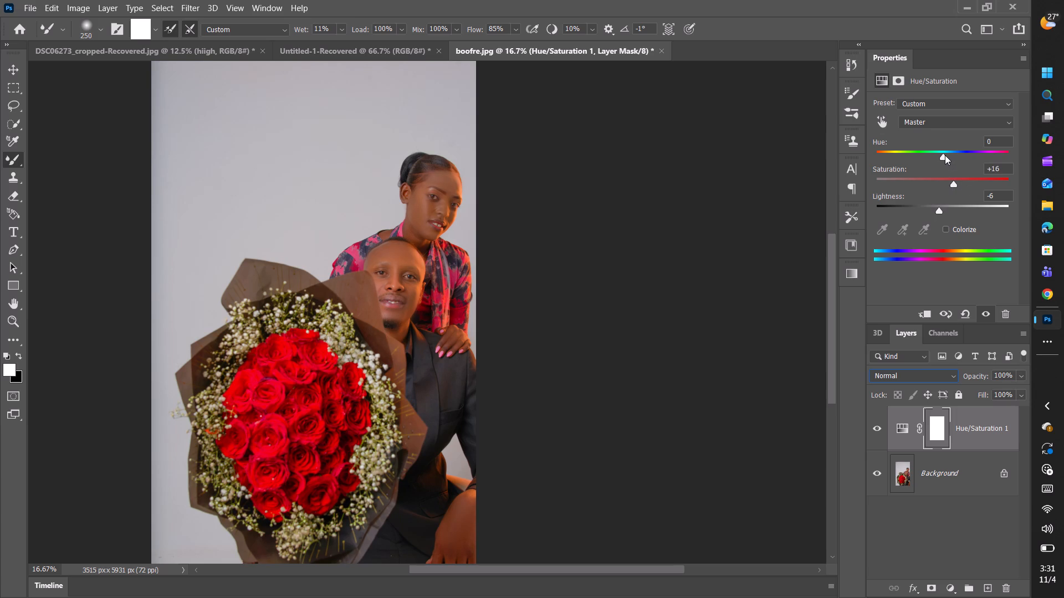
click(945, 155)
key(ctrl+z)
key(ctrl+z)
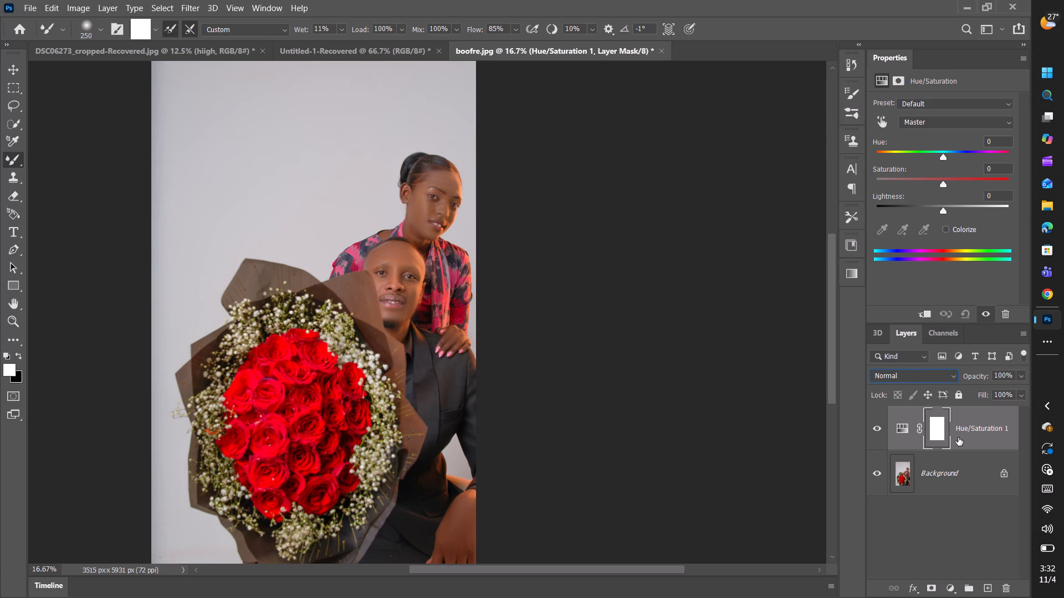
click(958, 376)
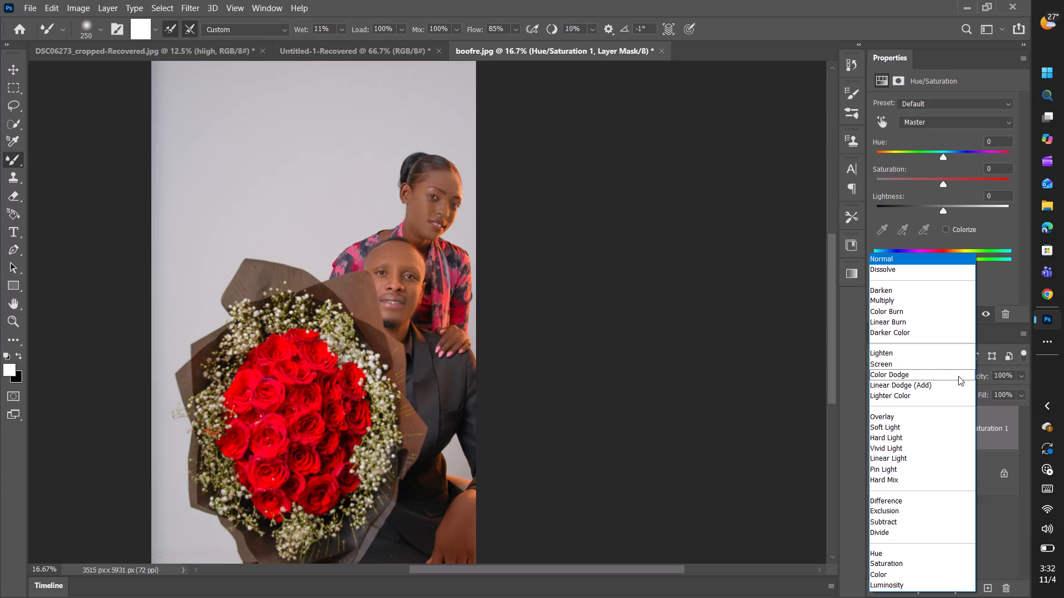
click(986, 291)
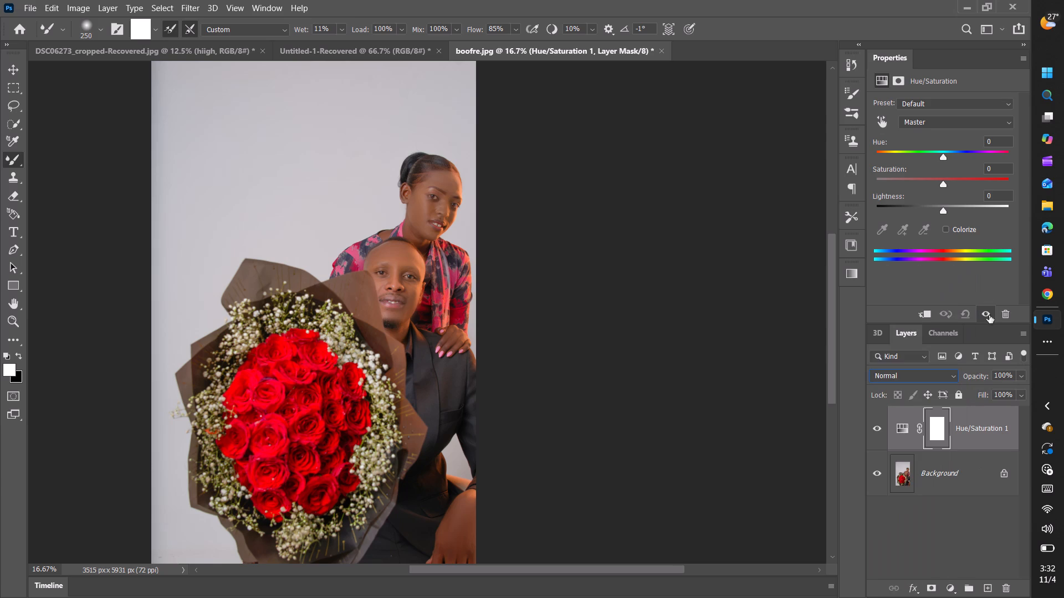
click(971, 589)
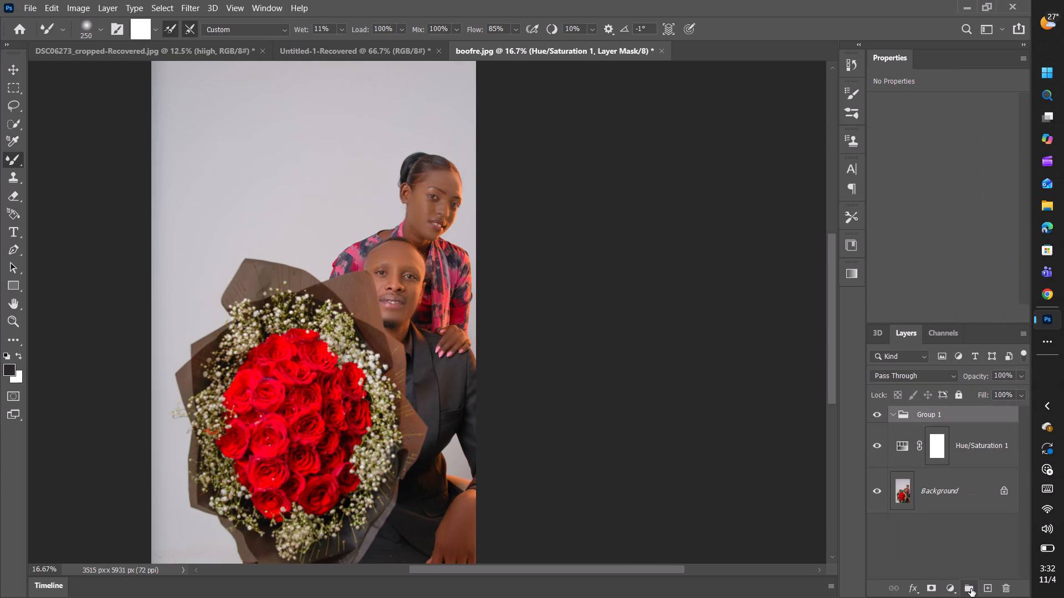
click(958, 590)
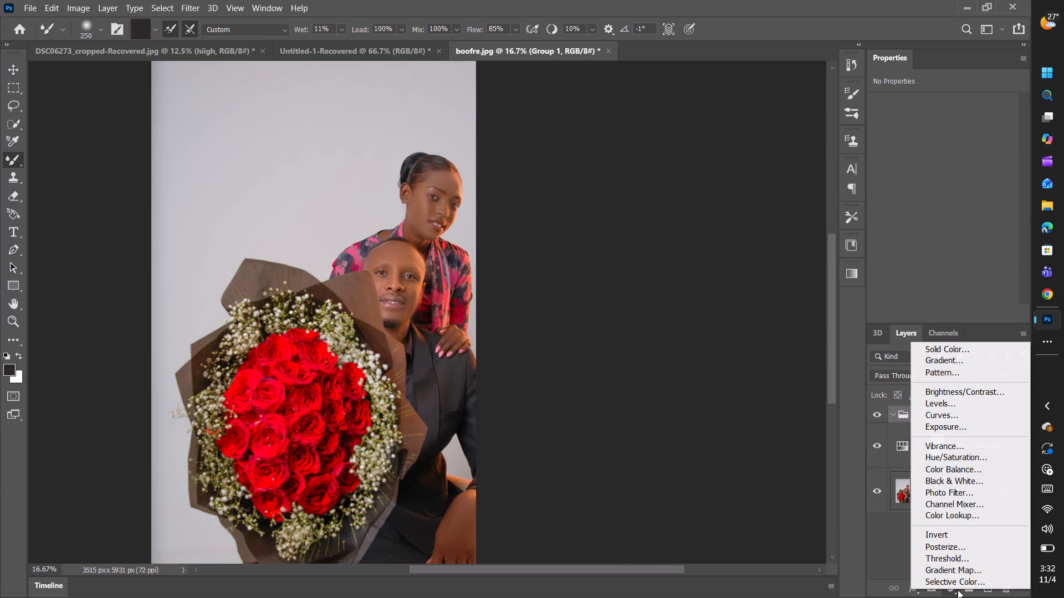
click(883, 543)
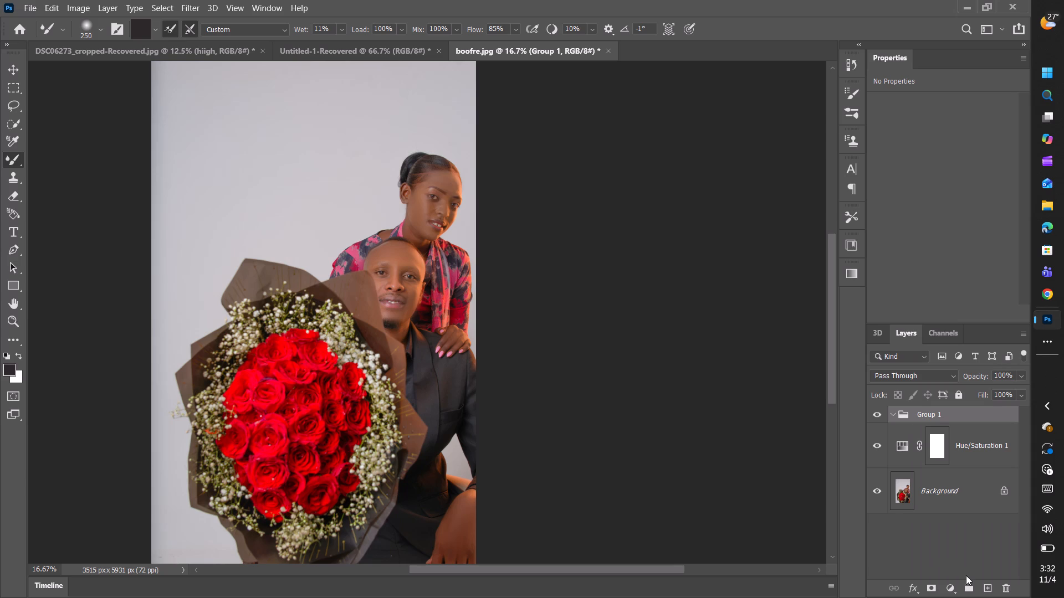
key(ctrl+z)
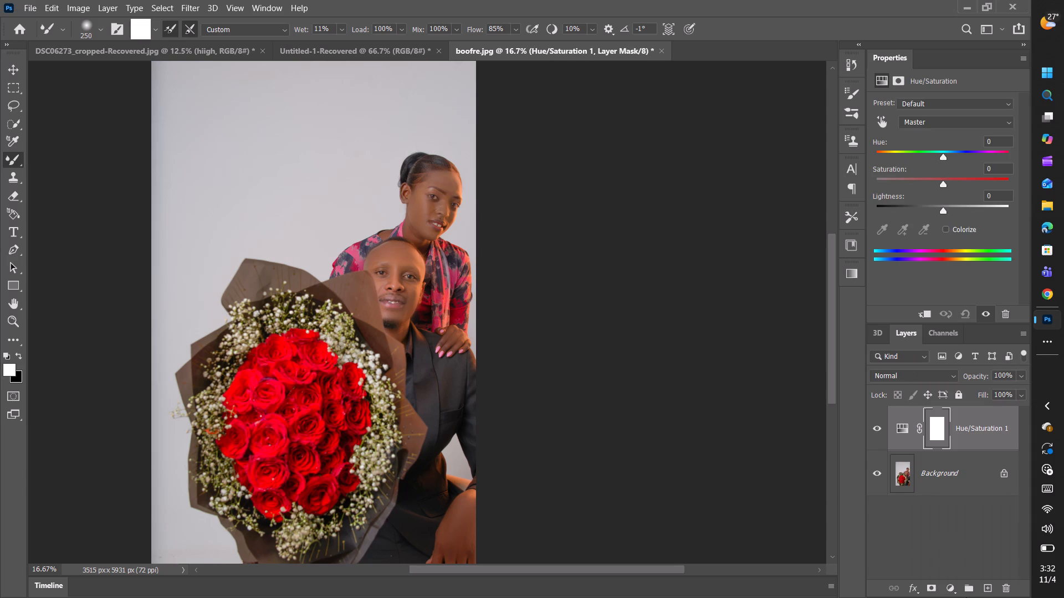
Add a Black & White adjustment layer above the Hue/Saturation layer, using the Normal blend mode and the Default preset.
click(956, 587)
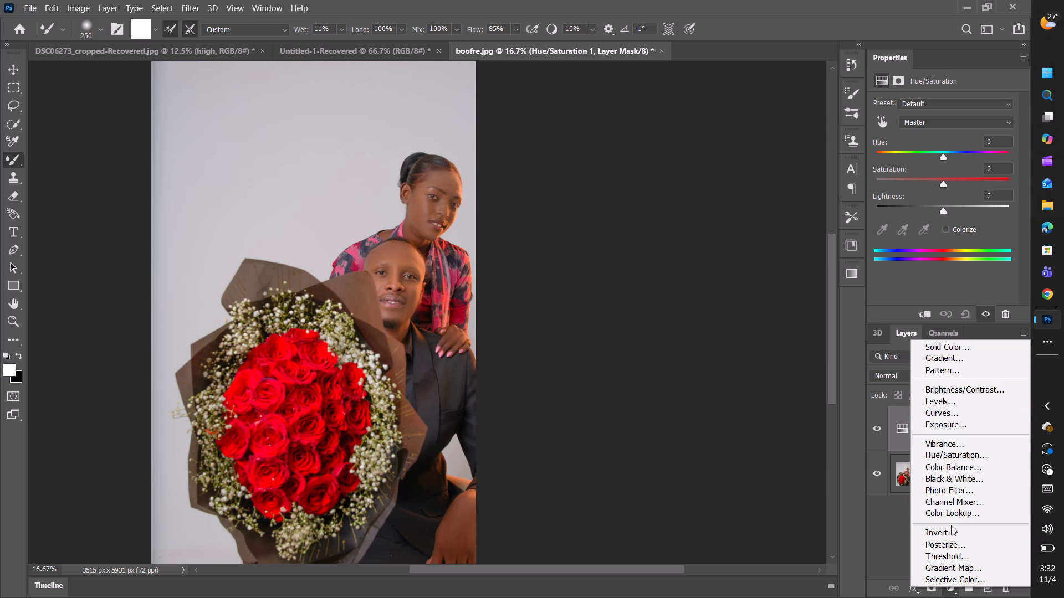
click(969, 481)
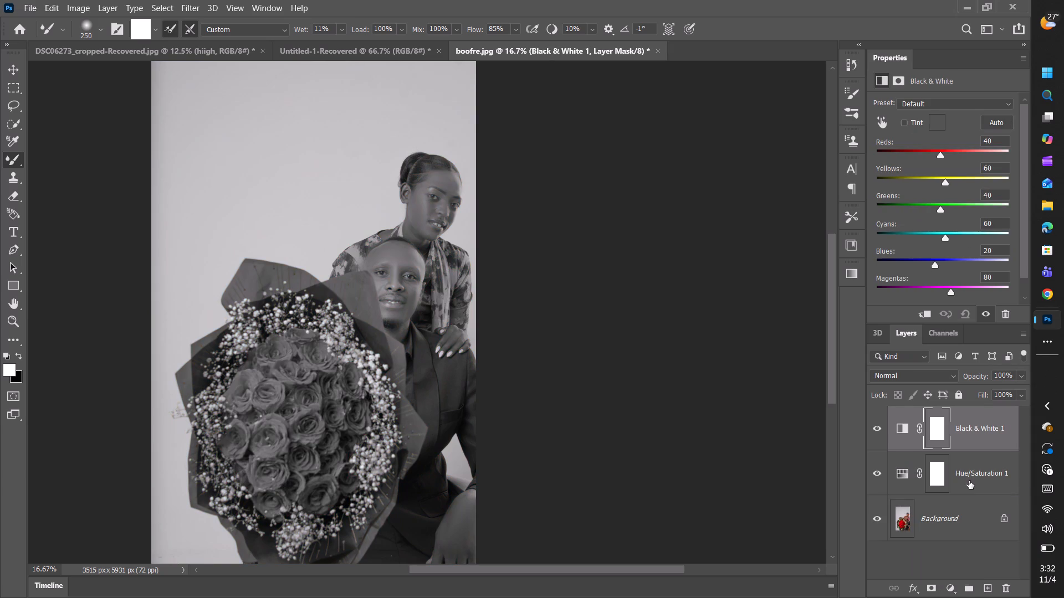
click(946, 377)
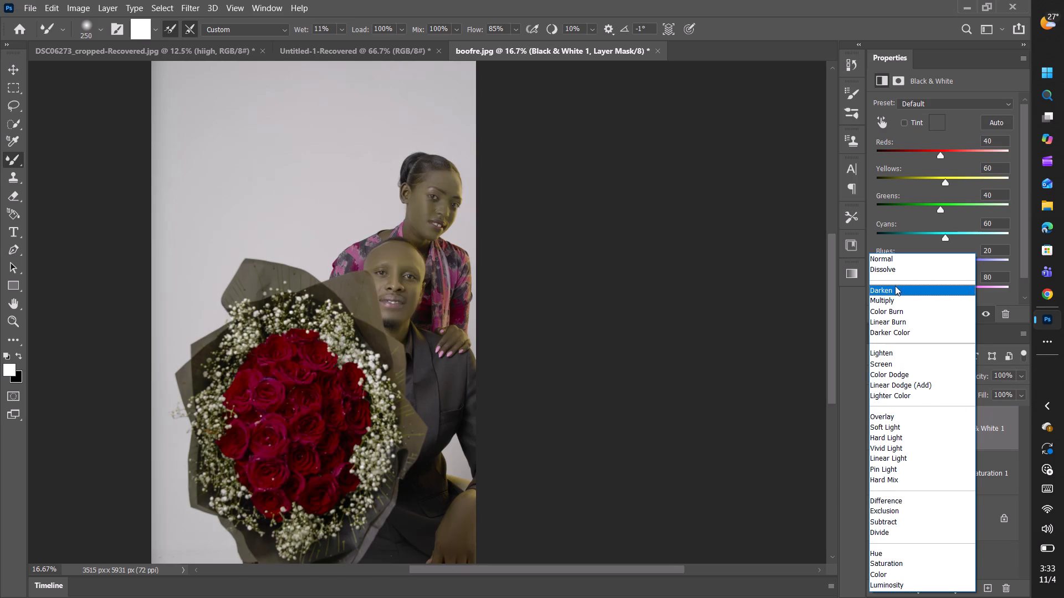
click(894, 254)
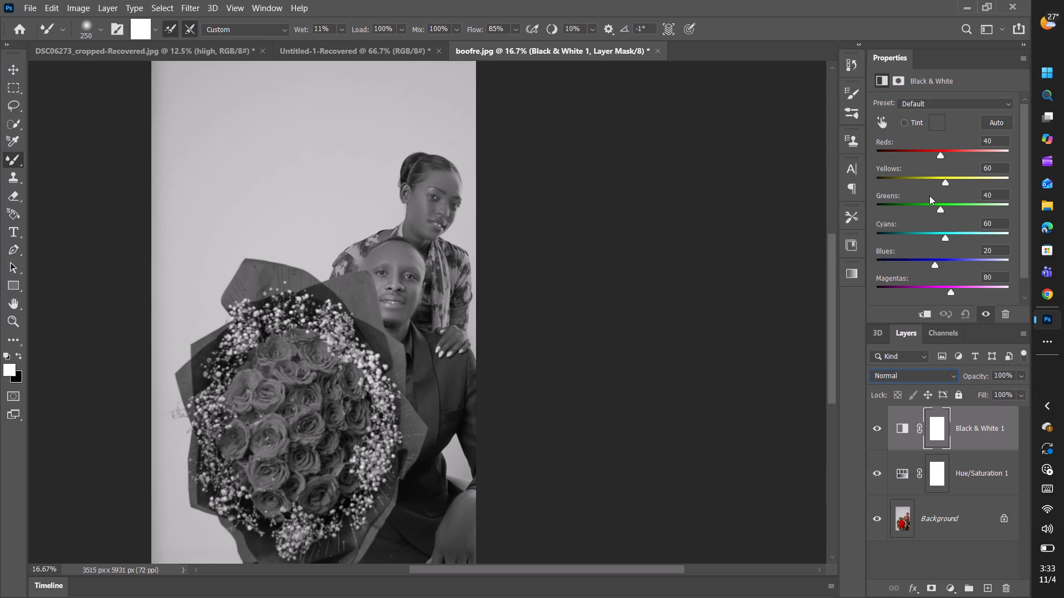
click(953, 79)
click(1007, 99)
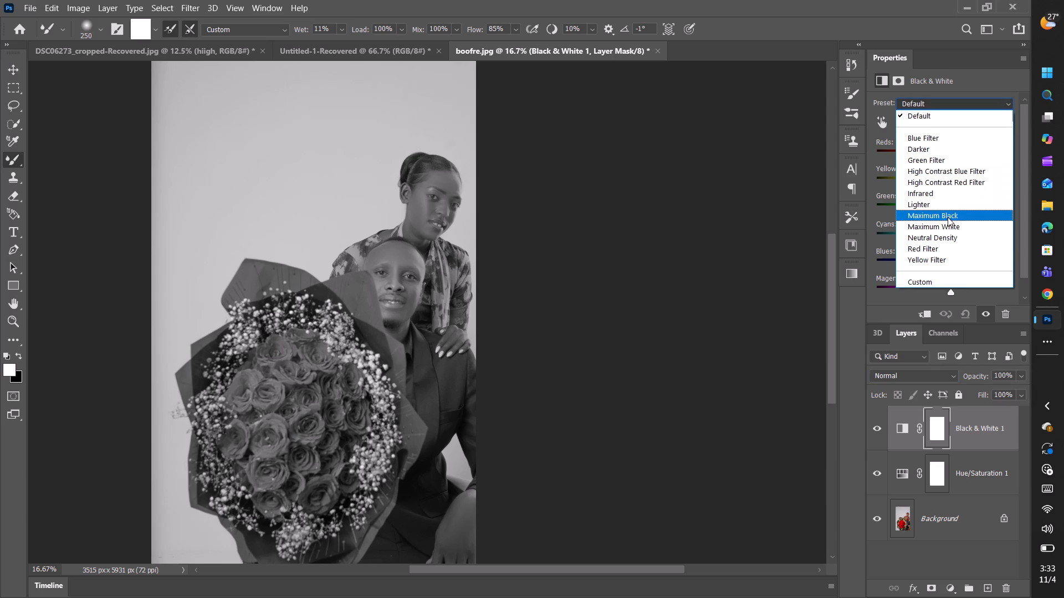
click(964, 112)
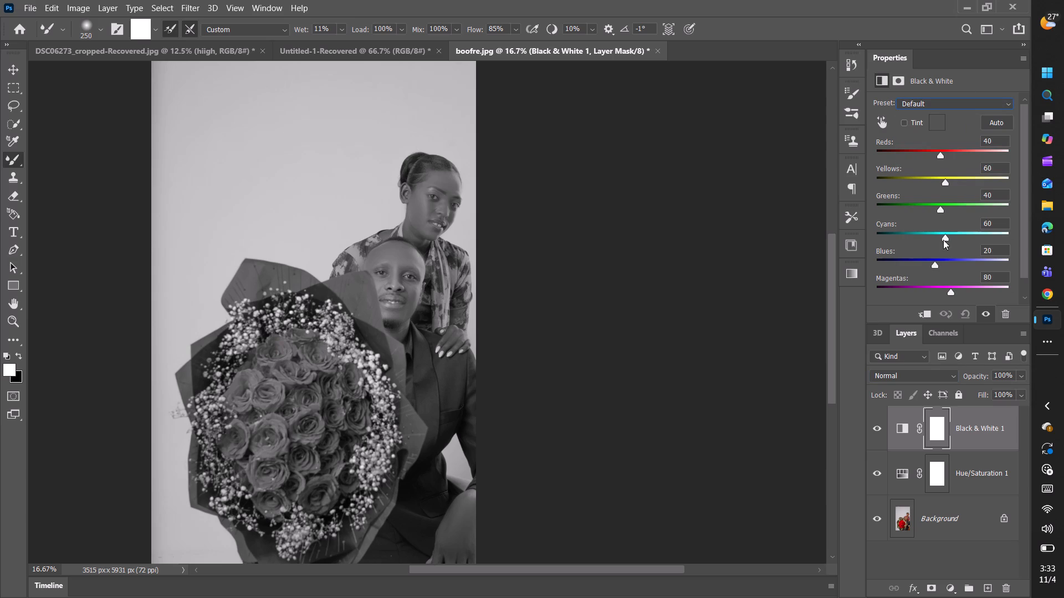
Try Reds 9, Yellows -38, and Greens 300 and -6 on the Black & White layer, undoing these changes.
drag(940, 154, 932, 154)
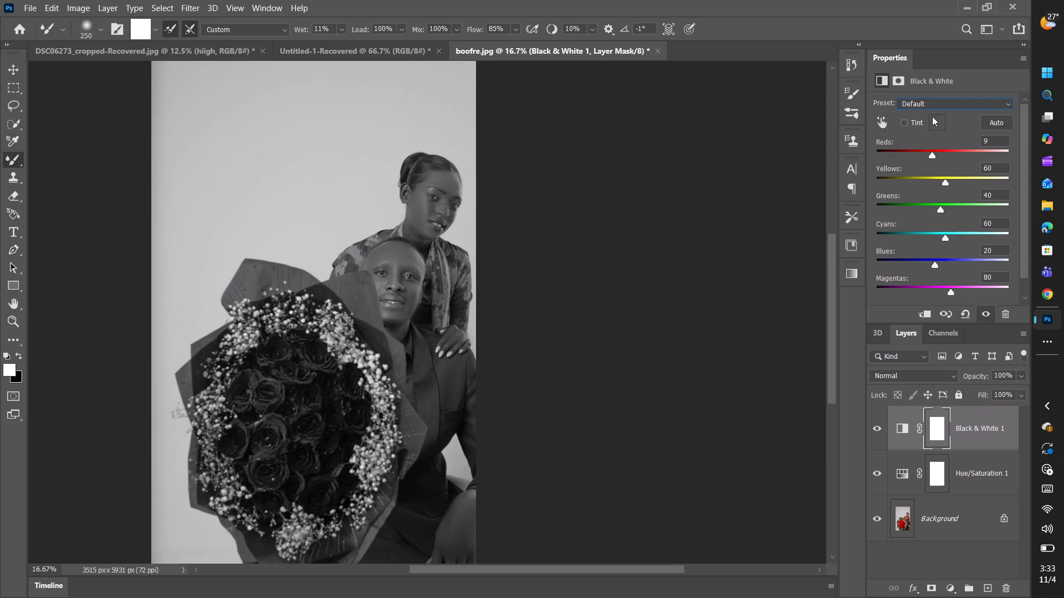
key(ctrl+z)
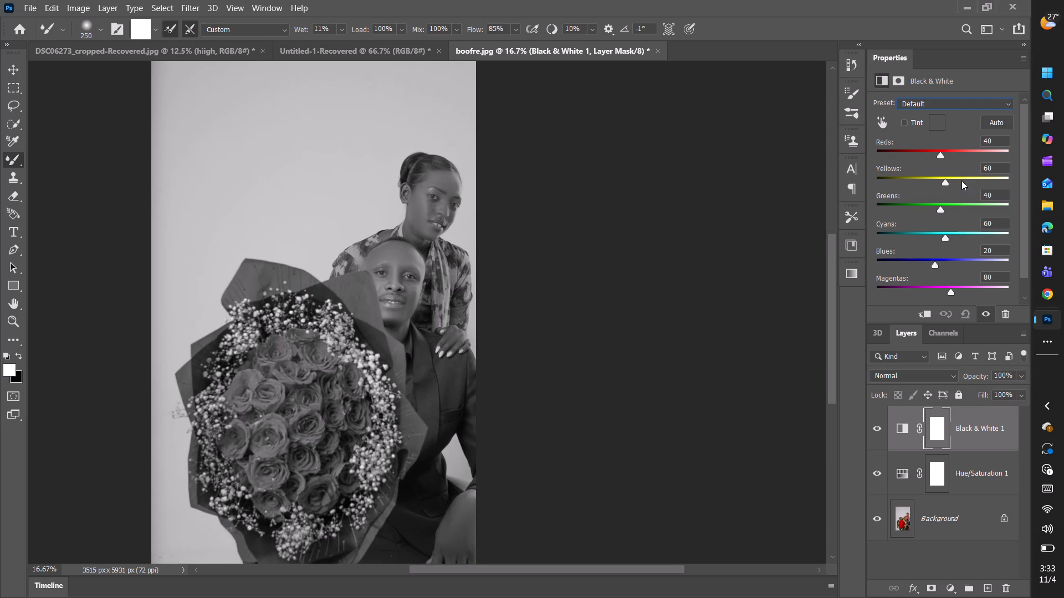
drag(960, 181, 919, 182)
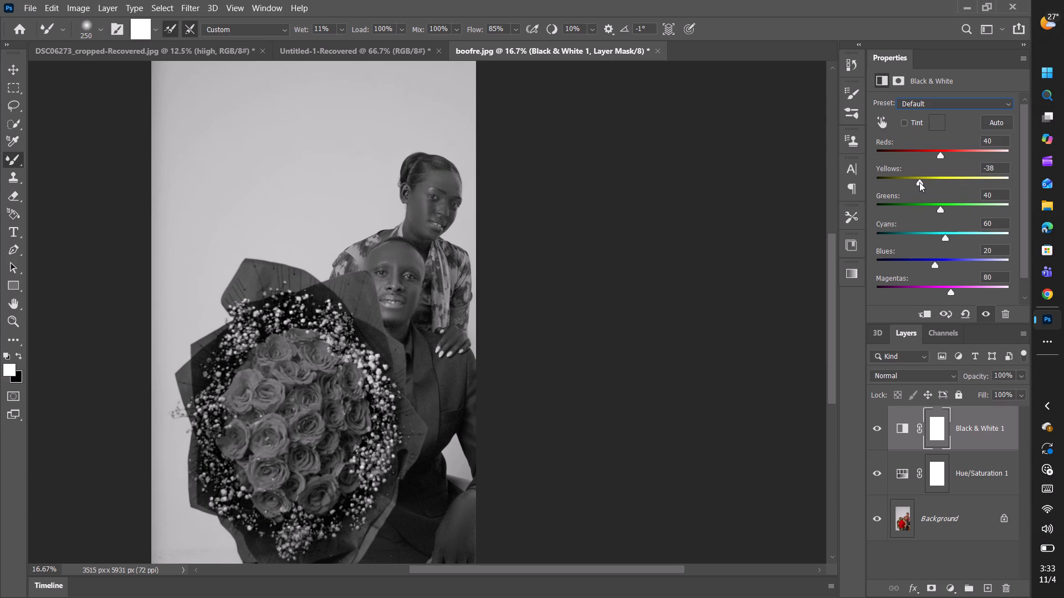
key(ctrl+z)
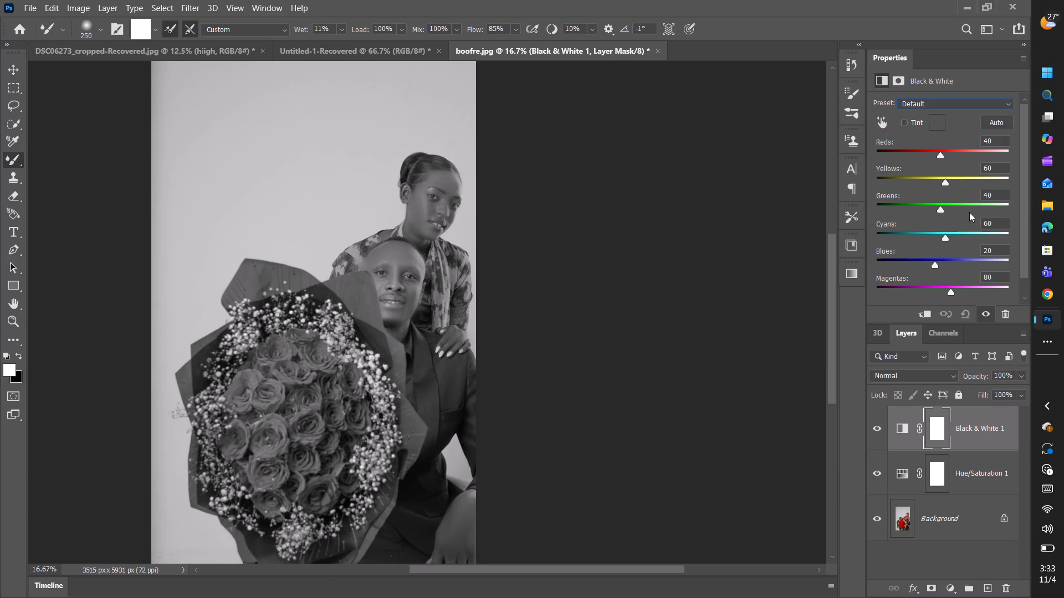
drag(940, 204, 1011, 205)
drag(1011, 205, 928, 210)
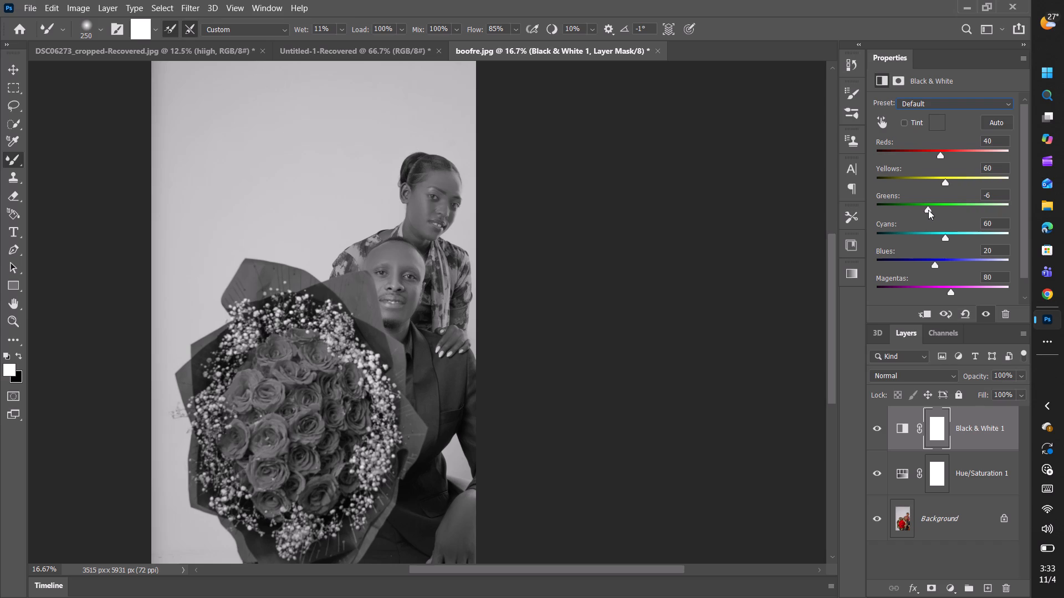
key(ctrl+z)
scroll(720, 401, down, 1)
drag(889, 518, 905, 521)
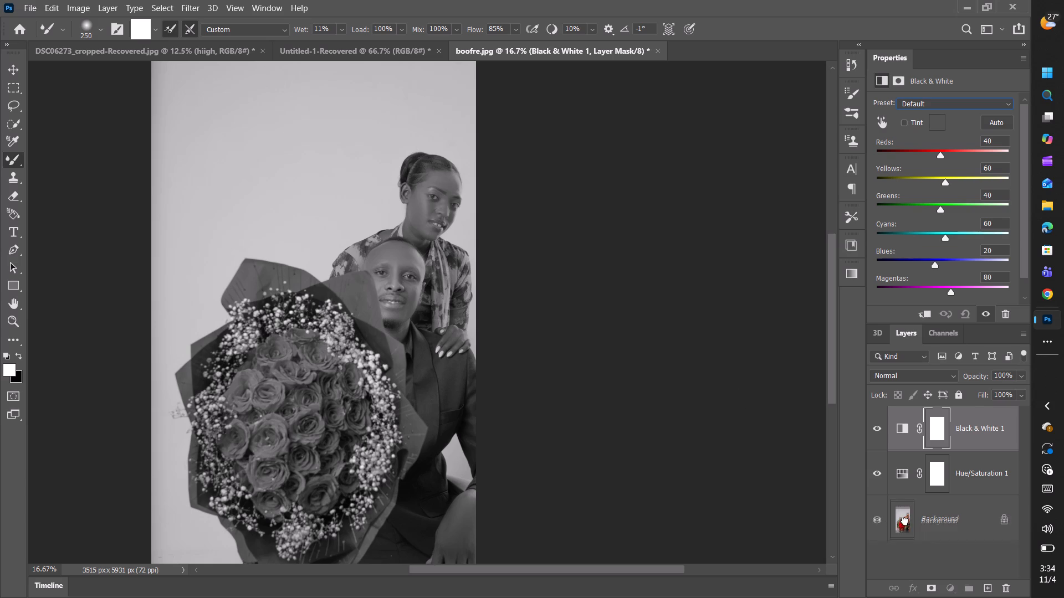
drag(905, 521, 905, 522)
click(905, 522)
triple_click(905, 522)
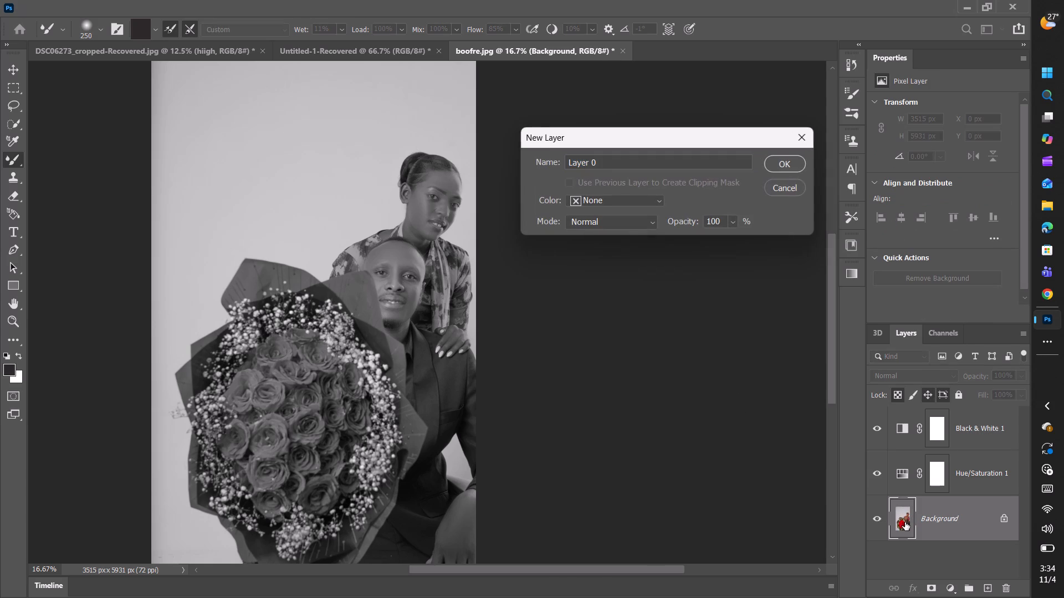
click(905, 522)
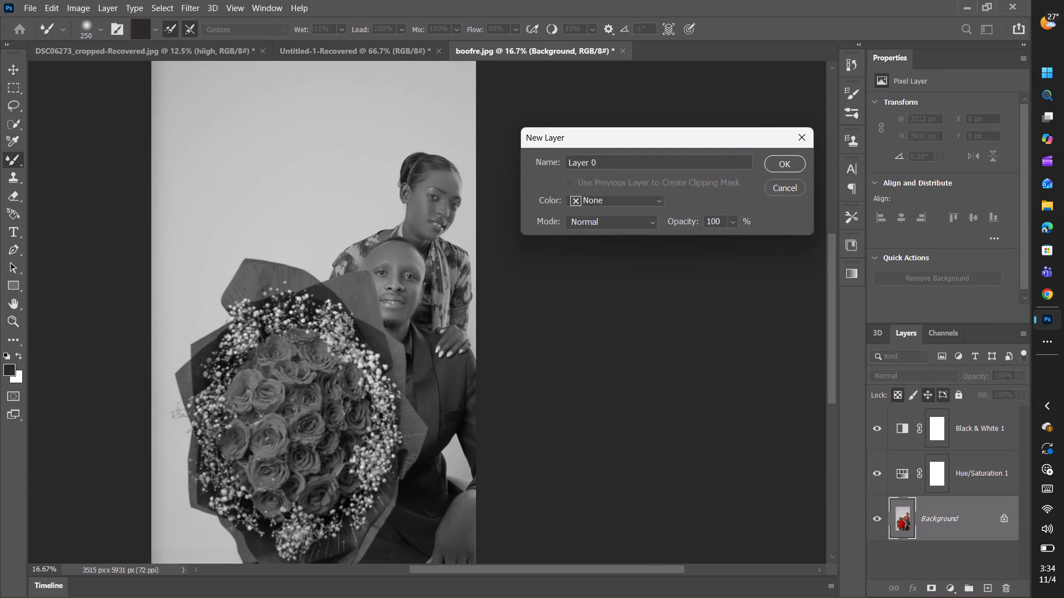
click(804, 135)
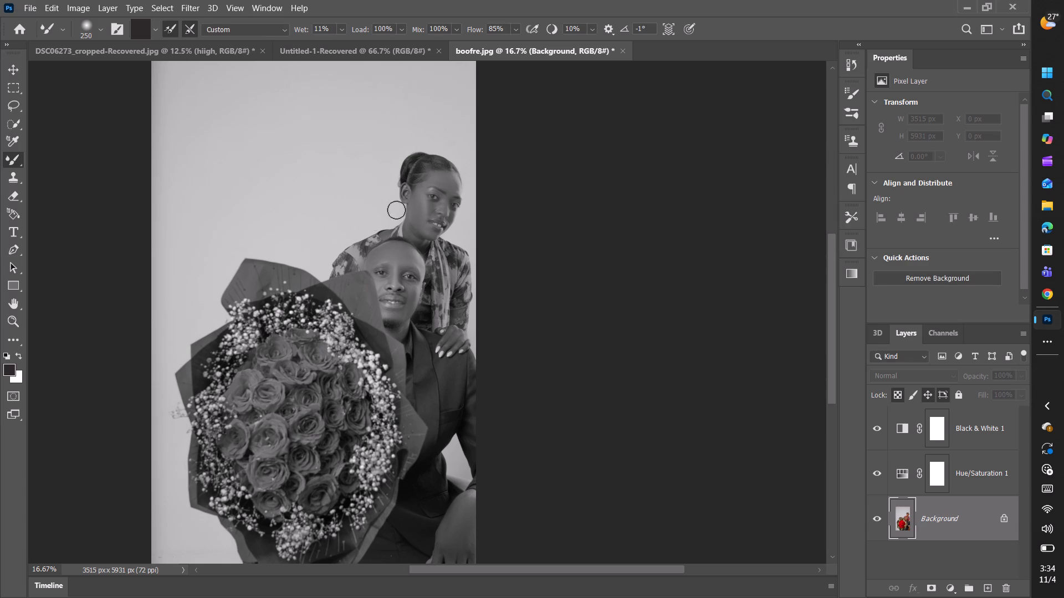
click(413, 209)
Undo the Black & White and Hue/Saturation adjustment layers and the flattening, back to the high layer above Background.
key(ctrl+z)
key(ctrl+z)
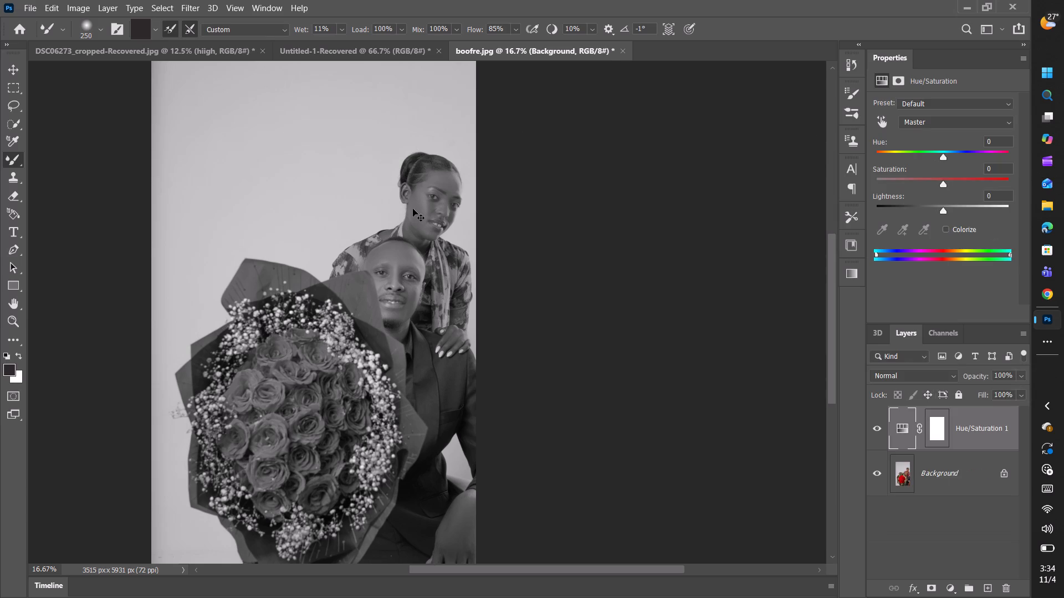
key(ctrl+z)
key(ctrl+z)
key(ctrl+z)
key(ctrl+z)
key(ctrl+z)
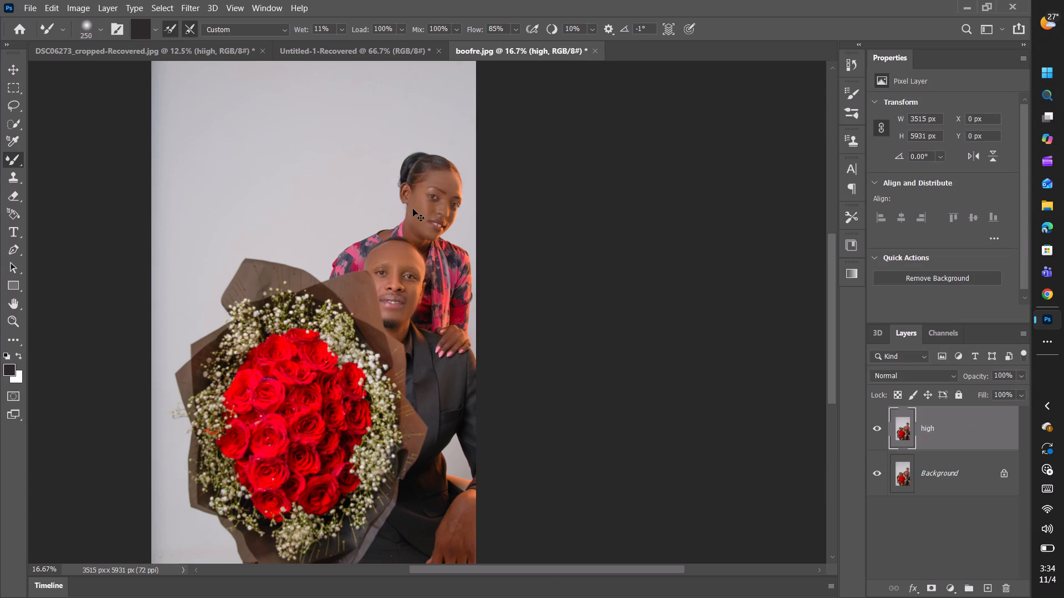
Undo the earlier edits and the layer merge, back to separate high, low and Background layers.
key(ctrl+z)
key(ctrl+z)
key(ctrl+z)
key(ctrl+z)
key(z)
key(ctrl+z)
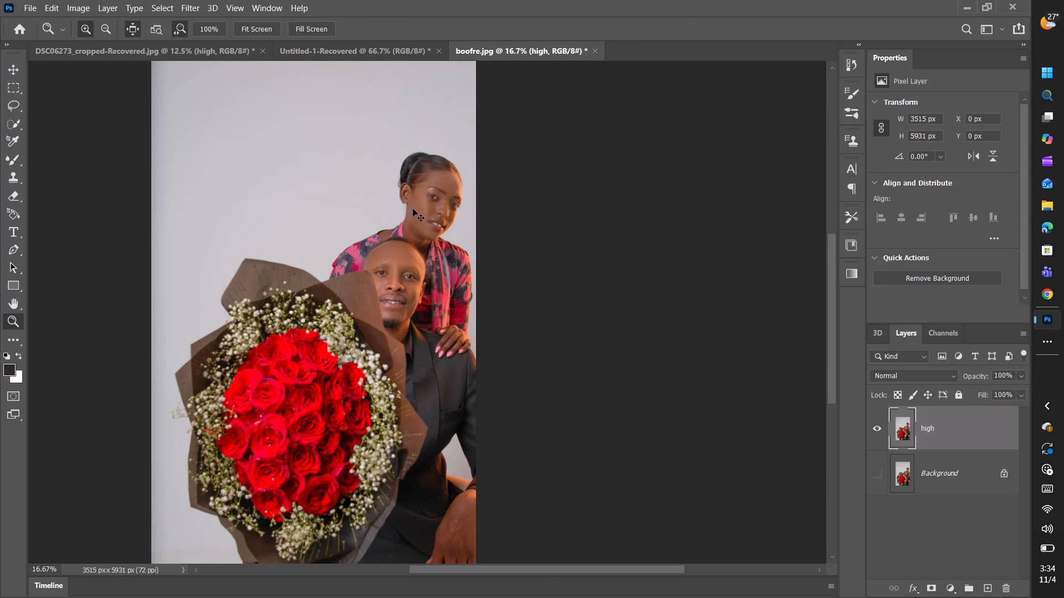
key(ctrl+z)
key(ctrl+z)
key(ctrl+z)
key(ctrl+z)
key(ctrl+z)
key(ctrl+z)
key(ctrl+z)
key(ctrl+z)
key(ctrl+z)
key(ctrl+z)
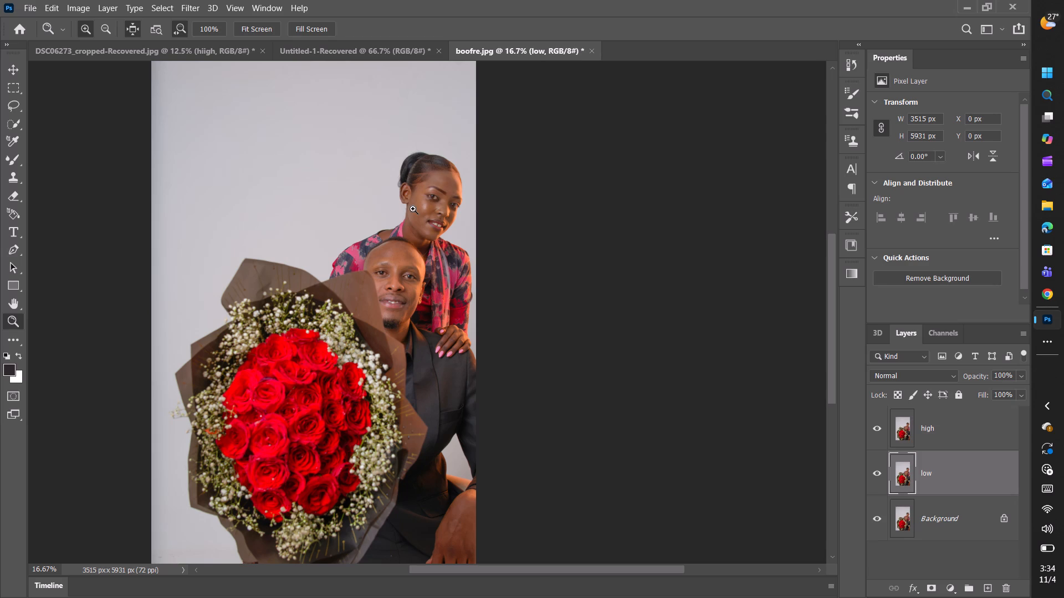
Hide the high and Background layers and make the low layer the active one.
click(932, 429)
click(880, 430)
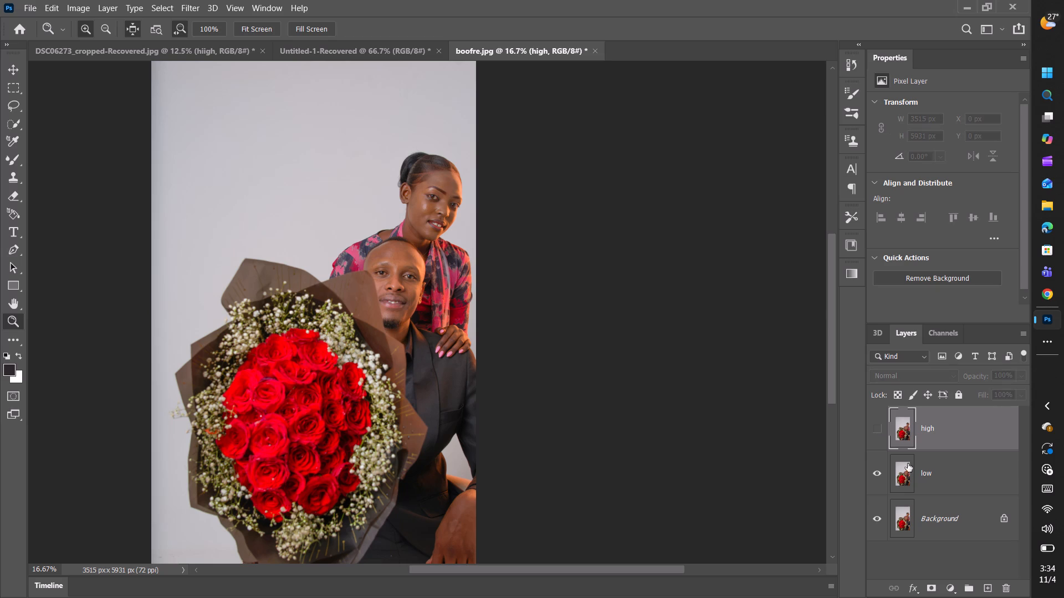
click(879, 518)
click(936, 488)
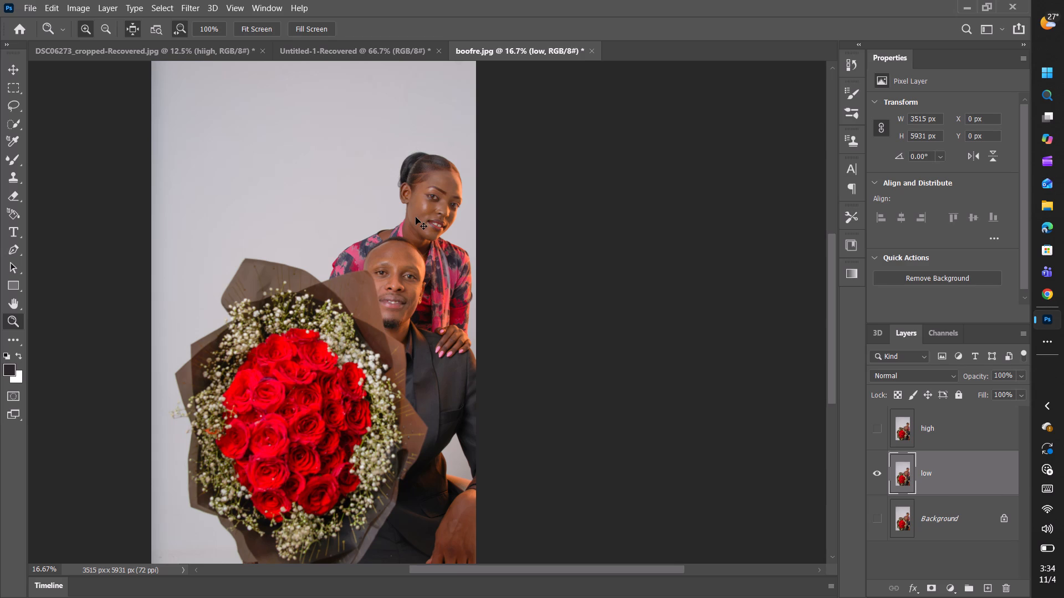
Smooth the skin across the woman's forehead on the low layer with the Mixer Brush.
key(ctrl+equal)
key(ctrl+equal)
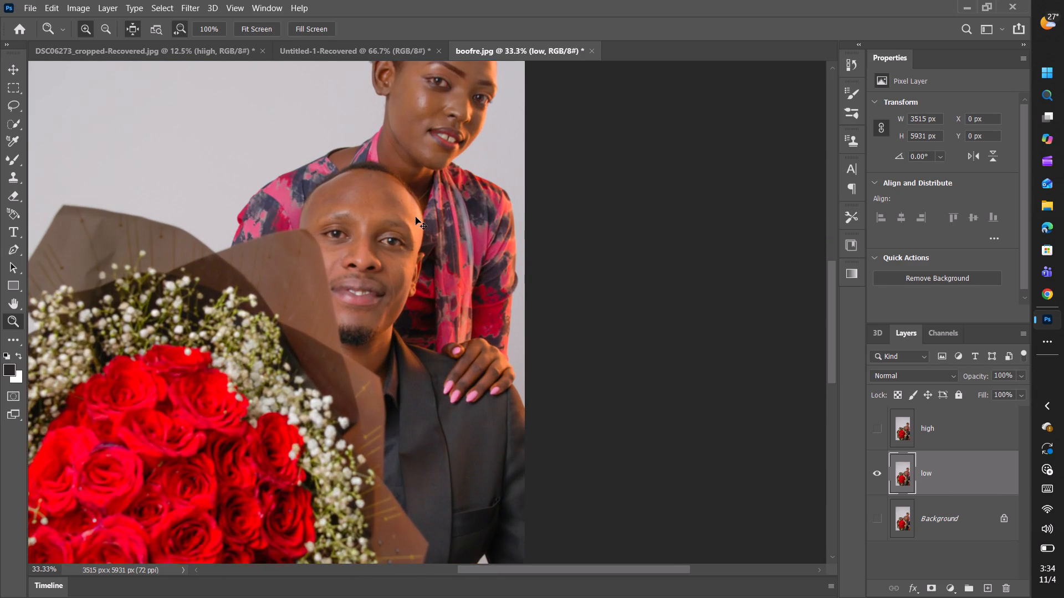
scroll(416, 217, up, 2)
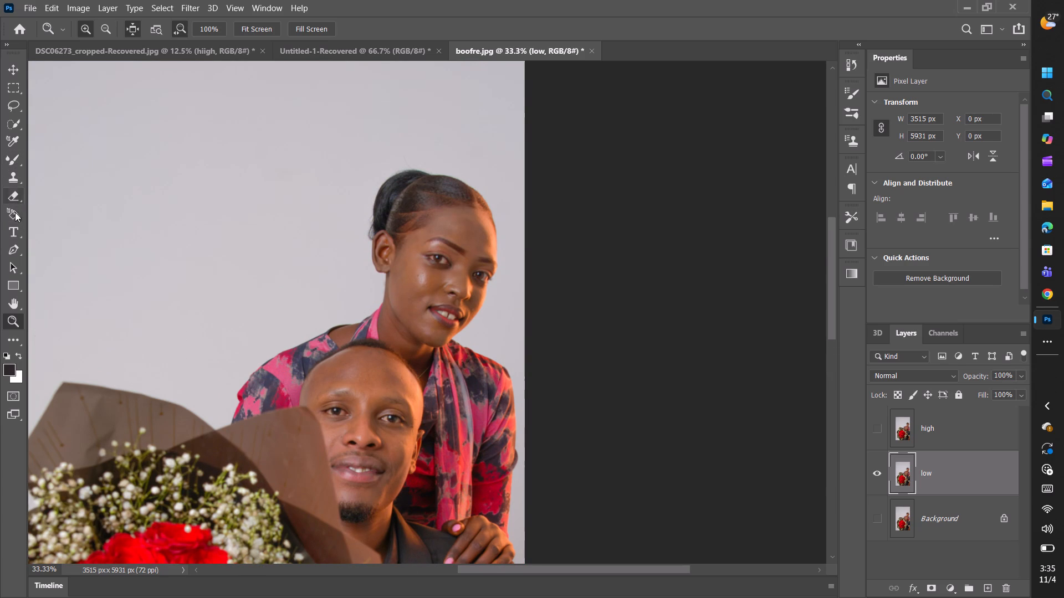
click(16, 166)
click(16, 166)
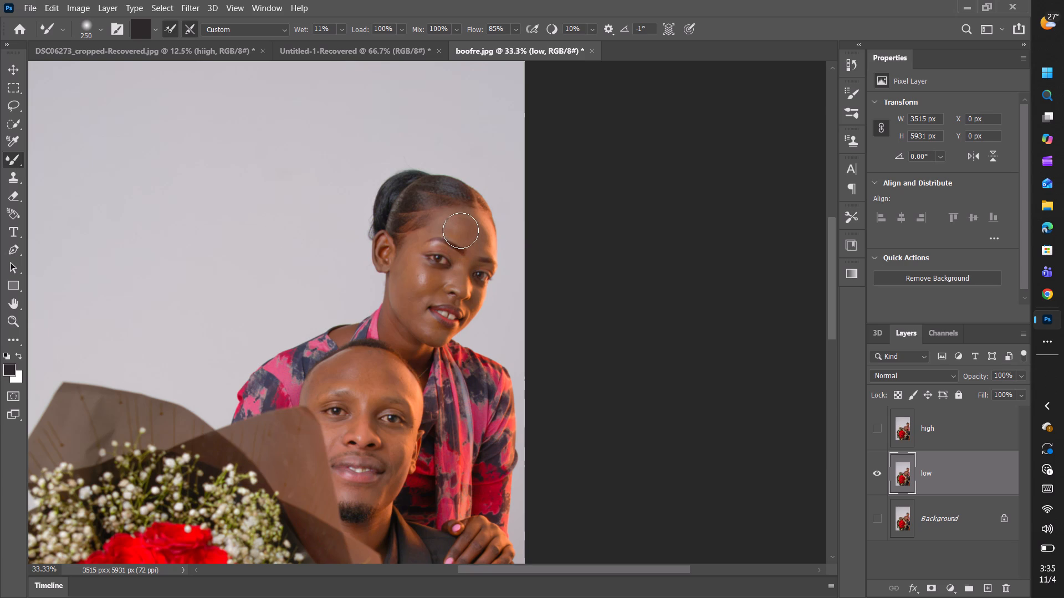
drag(461, 230, 447, 223)
drag(447, 223, 452, 215)
drag(452, 215, 463, 232)
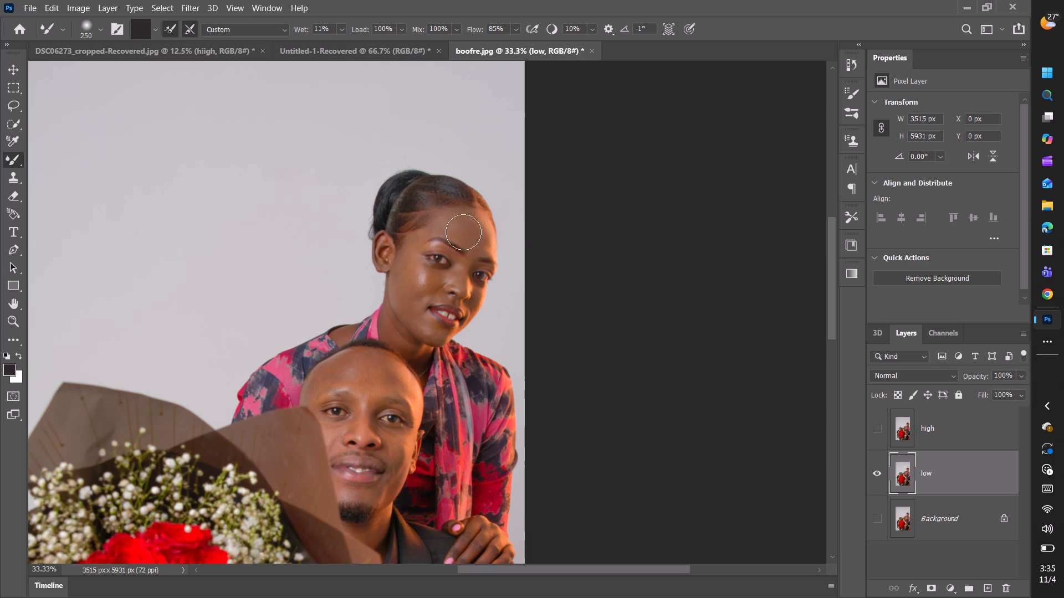
drag(463, 232, 440, 228)
drag(440, 228, 478, 235)
drag(478, 235, 489, 235)
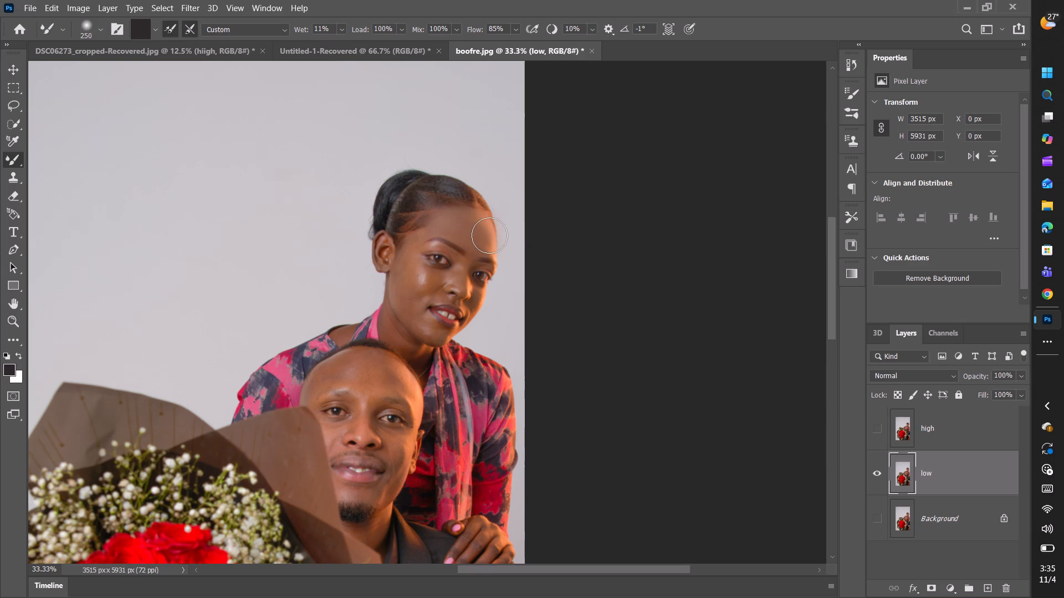
drag(489, 235, 456, 229)
drag(456, 229, 446, 222)
Blend the skin tones on the woman's temple, cheek and jaw nearest her visible ear with the Mixer Brush.
drag(446, 222, 413, 249)
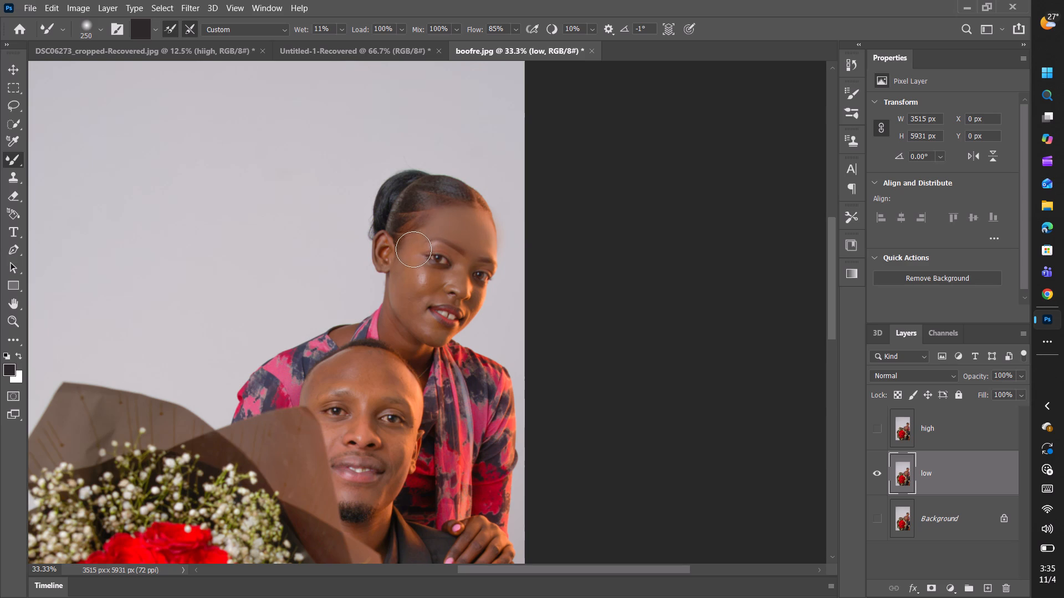
drag(413, 249, 405, 275)
drag(405, 275, 407, 287)
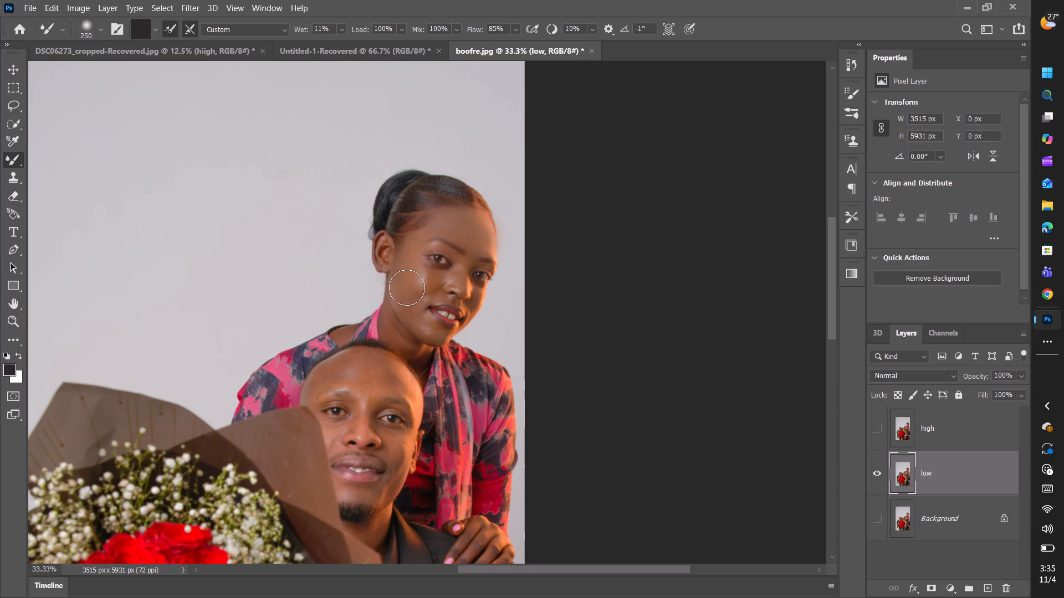
drag(407, 287, 417, 281)
drag(417, 281, 415, 316)
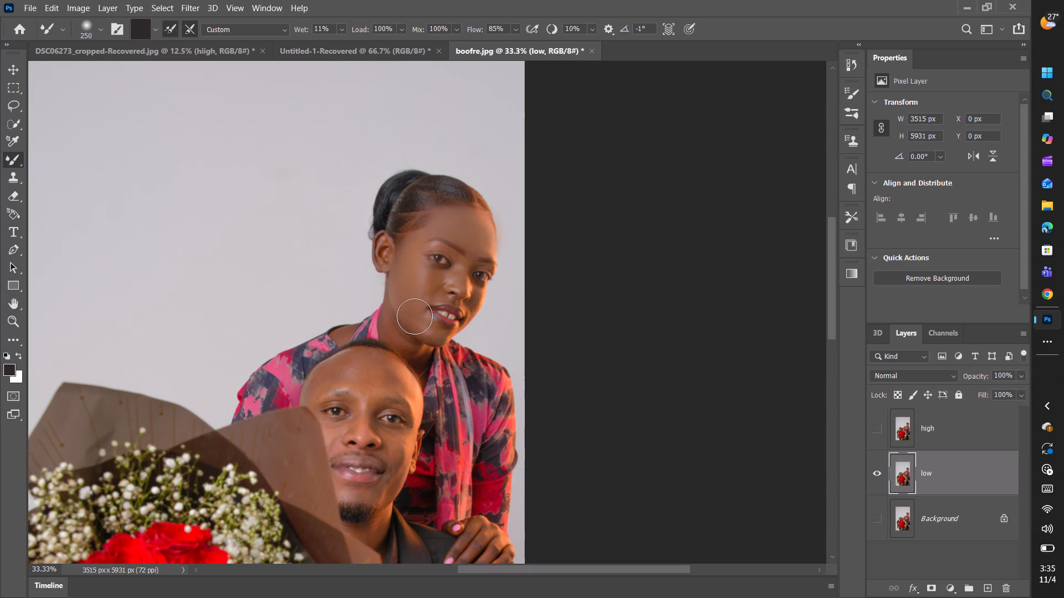
drag(415, 316, 415, 319)
drag(415, 319, 402, 294)
drag(402, 294, 410, 255)
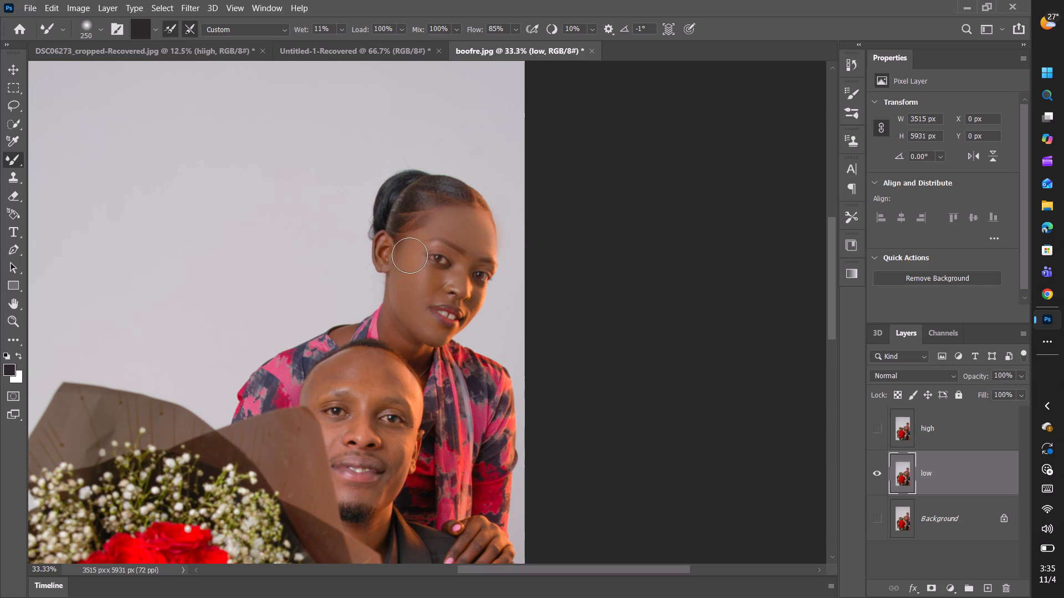
Smooth the woman's temple, nose bridge and the cheek farther from her visible ear with the Mixer Brush on the low layer.
drag(410, 255, 465, 224)
drag(468, 259, 466, 272)
drag(466, 272, 464, 260)
drag(464, 260, 461, 269)
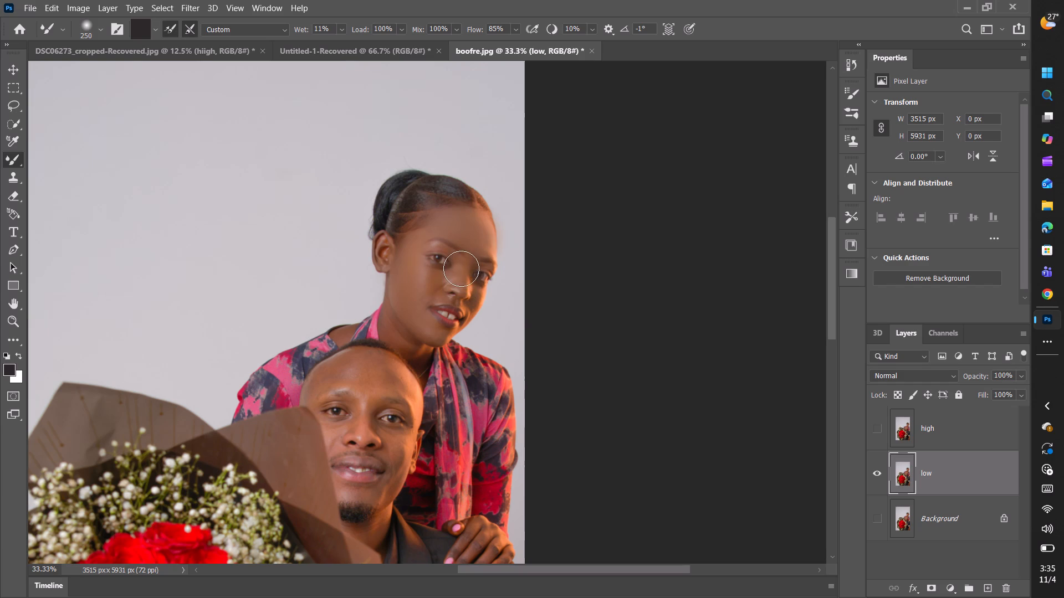
drag(461, 269, 464, 270)
drag(479, 300, 475, 306)
drag(475, 306, 470, 295)
drag(470, 295, 469, 302)
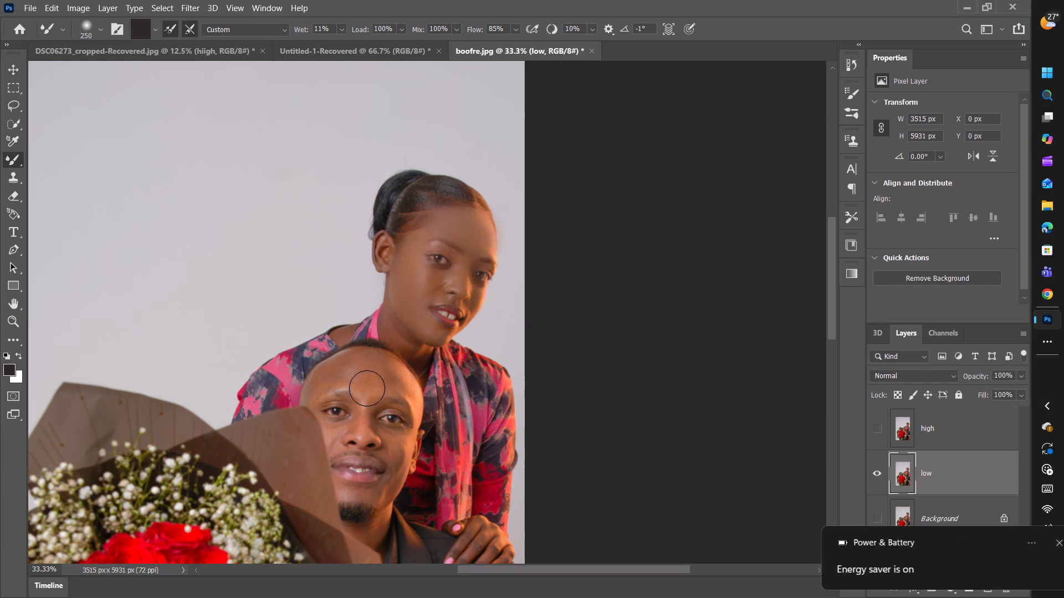
Smooth the skin across the man's forehead, temples and nose bridge on the low layer with the Mixer Brush.
drag(358, 377, 354, 374)
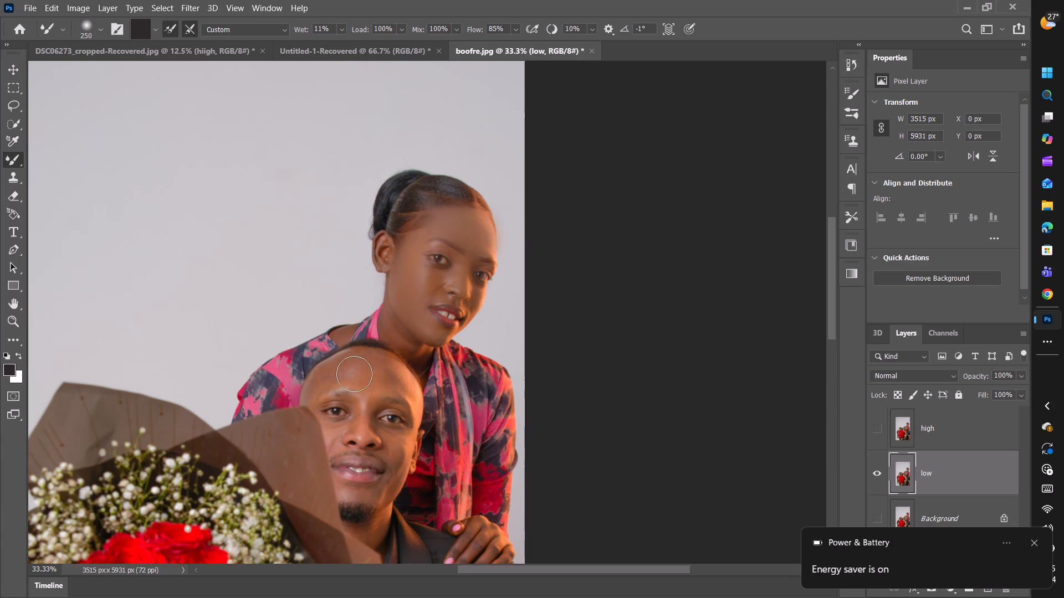
drag(354, 374, 345, 375)
drag(345, 375, 310, 387)
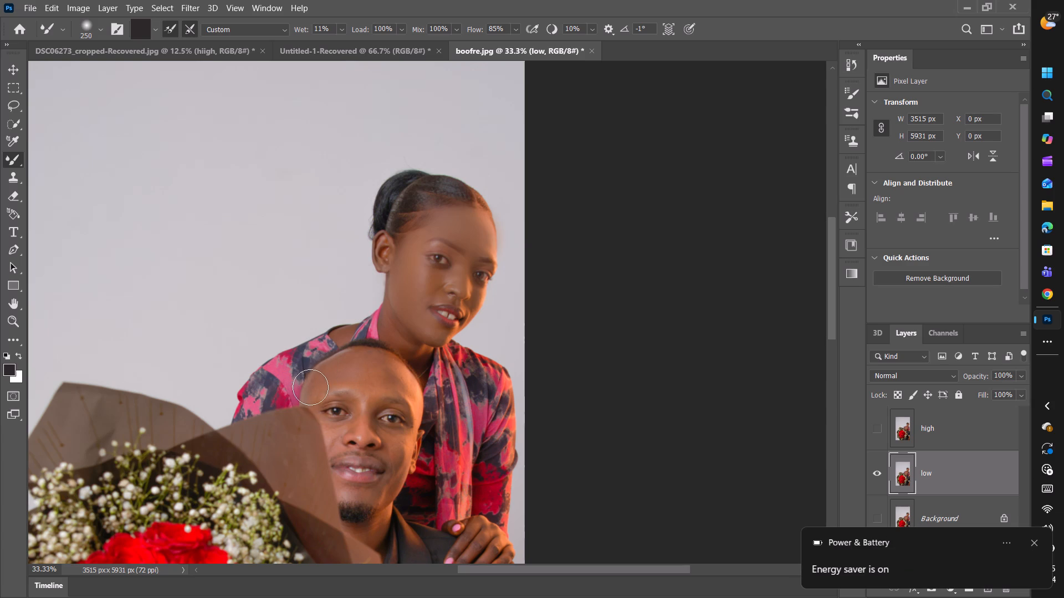
drag(310, 387, 309, 386)
drag(309, 386, 339, 368)
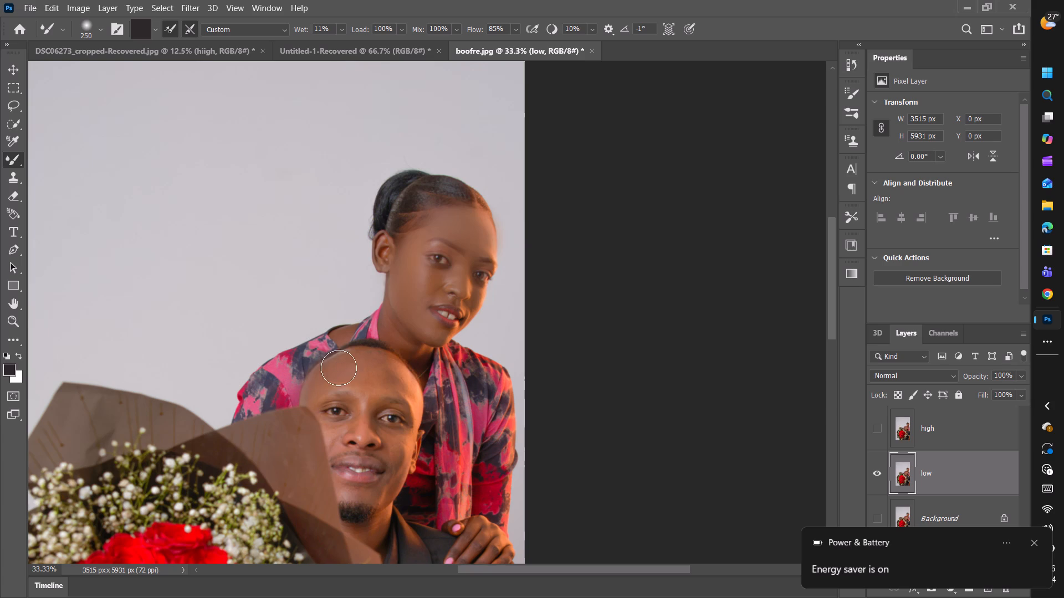
drag(339, 368, 333, 368)
drag(333, 368, 309, 403)
drag(309, 403, 313, 391)
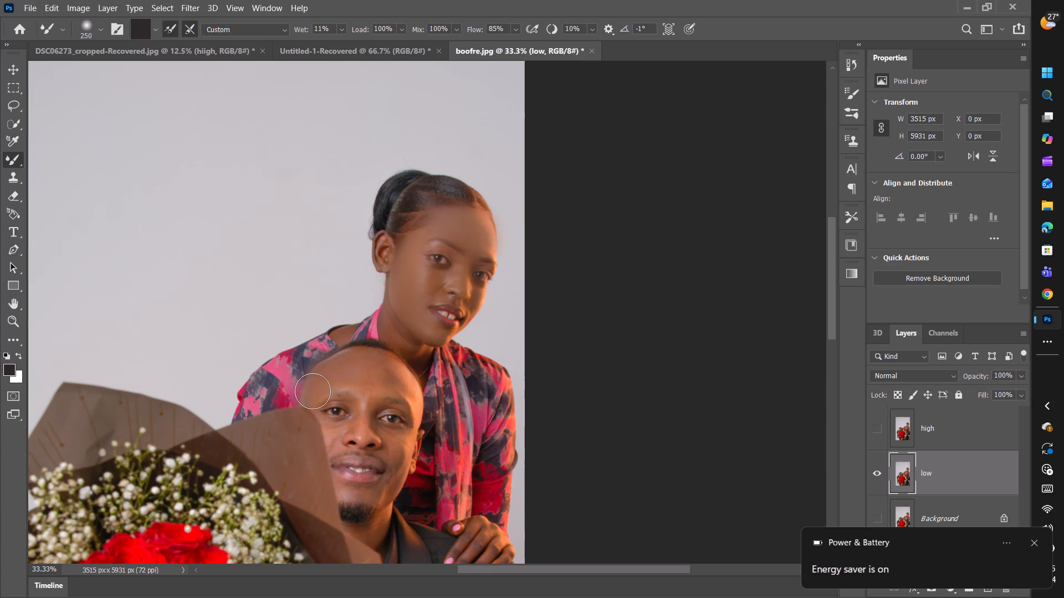
drag(313, 391, 375, 369)
drag(375, 369, 416, 394)
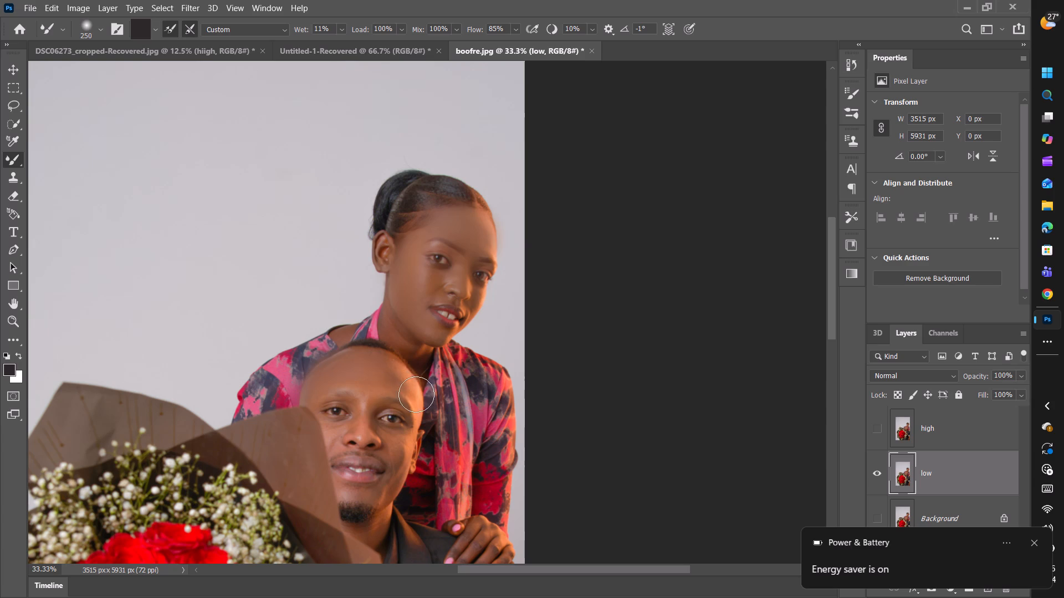
drag(416, 394, 416, 400)
drag(416, 400, 366, 393)
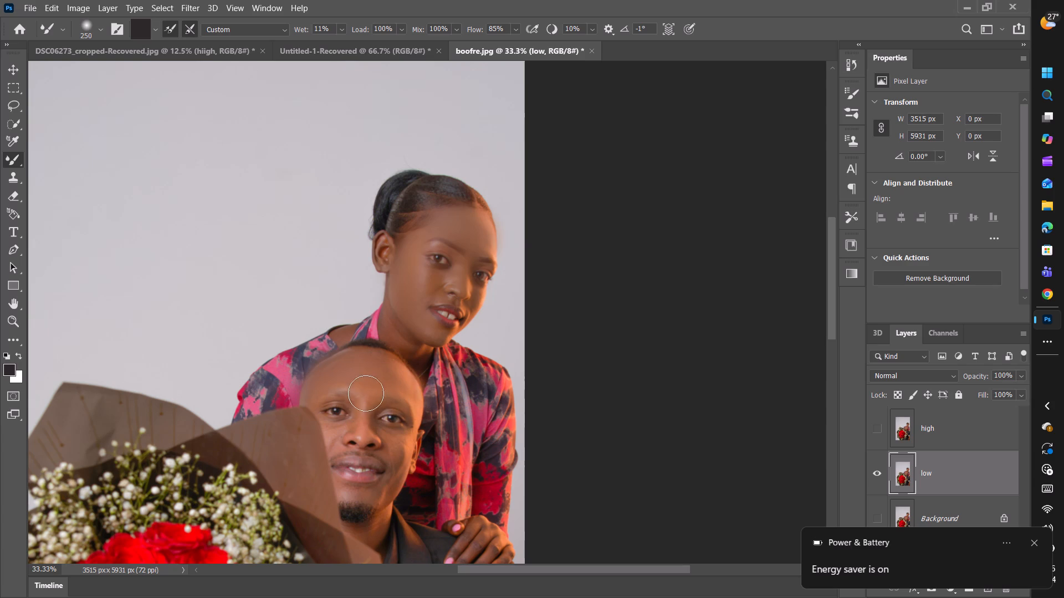
drag(366, 393, 366, 409)
drag(366, 409, 366, 413)
Blend the skin tones on the man's cheek and jaw nearest his visible ear with the Mixer Brush.
drag(401, 447, 403, 420)
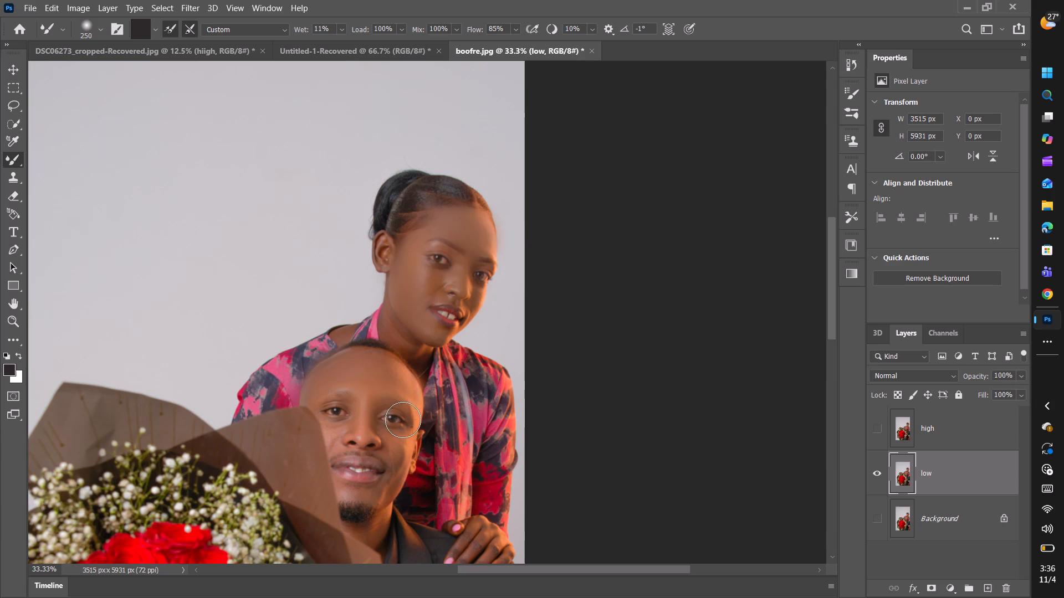
drag(403, 420, 395, 470)
drag(395, 470, 405, 451)
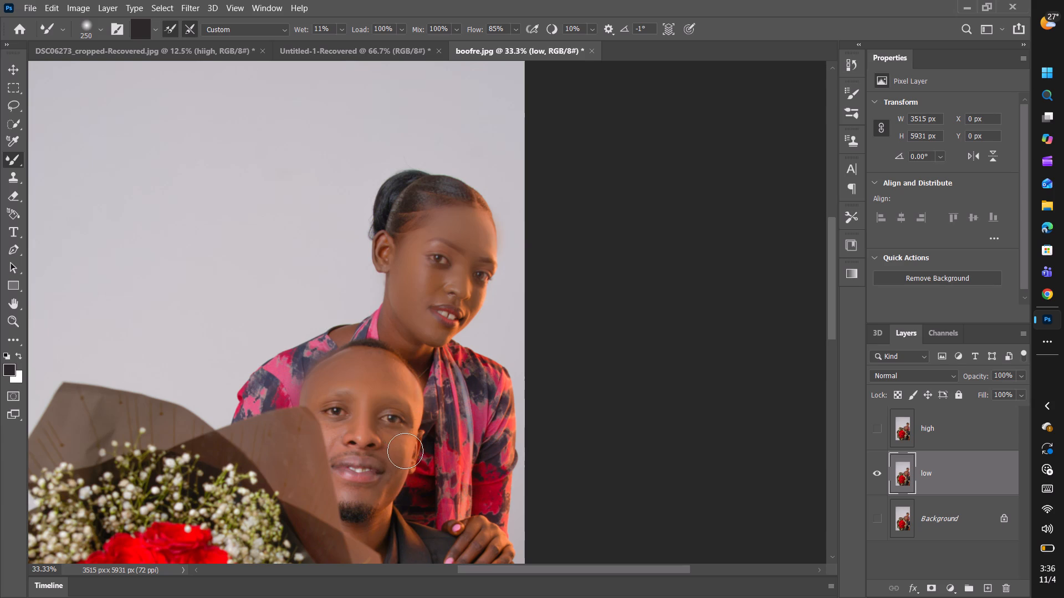
drag(405, 451, 393, 479)
drag(393, 479, 389, 492)
drag(389, 492, 394, 472)
Blend the man's cheek beside the bouquet wrapping and the skin around his chin with the Mixer Brush.
drag(319, 430, 320, 447)
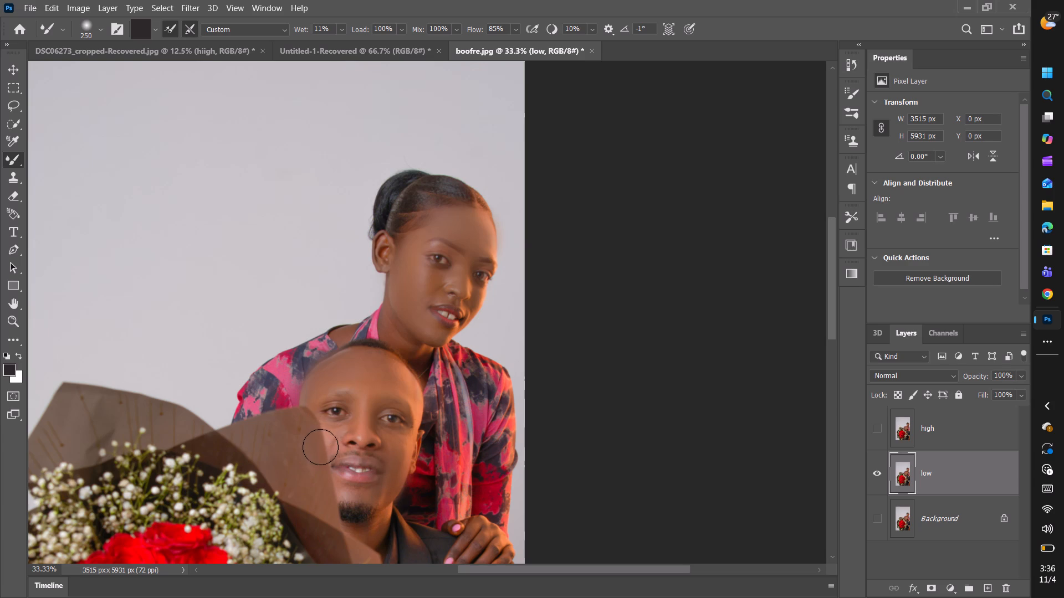
drag(320, 447, 328, 459)
drag(331, 492, 354, 507)
drag(354, 507, 376, 504)
drag(376, 504, 377, 504)
Smooth the skin on the woman's hand resting on the man's shoulder with the Mixer Brush.
drag(472, 532, 472, 539)
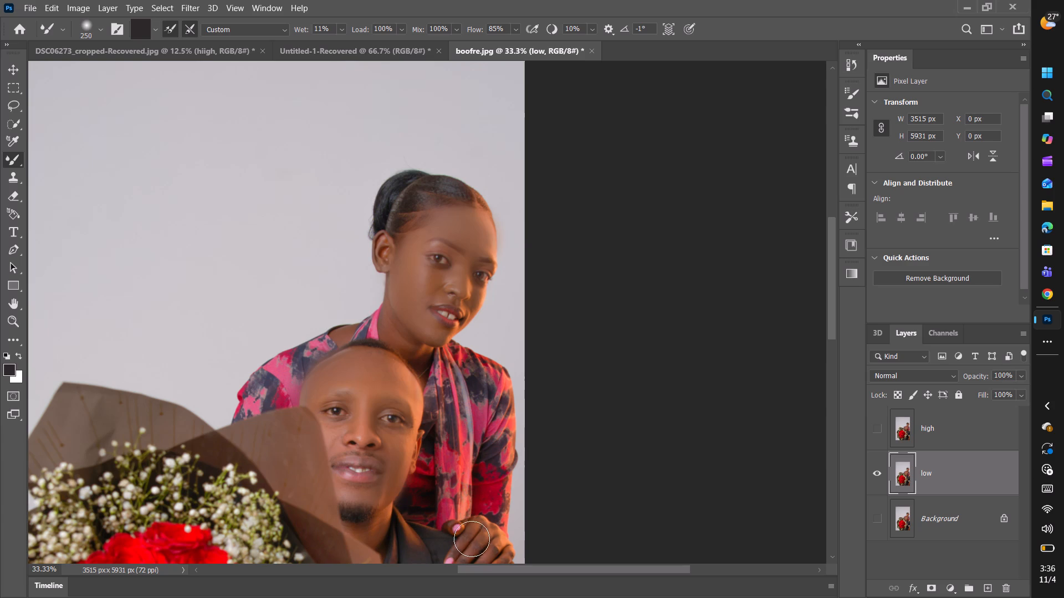
drag(472, 539, 479, 537)
drag(479, 537, 479, 538)
drag(479, 538, 490, 538)
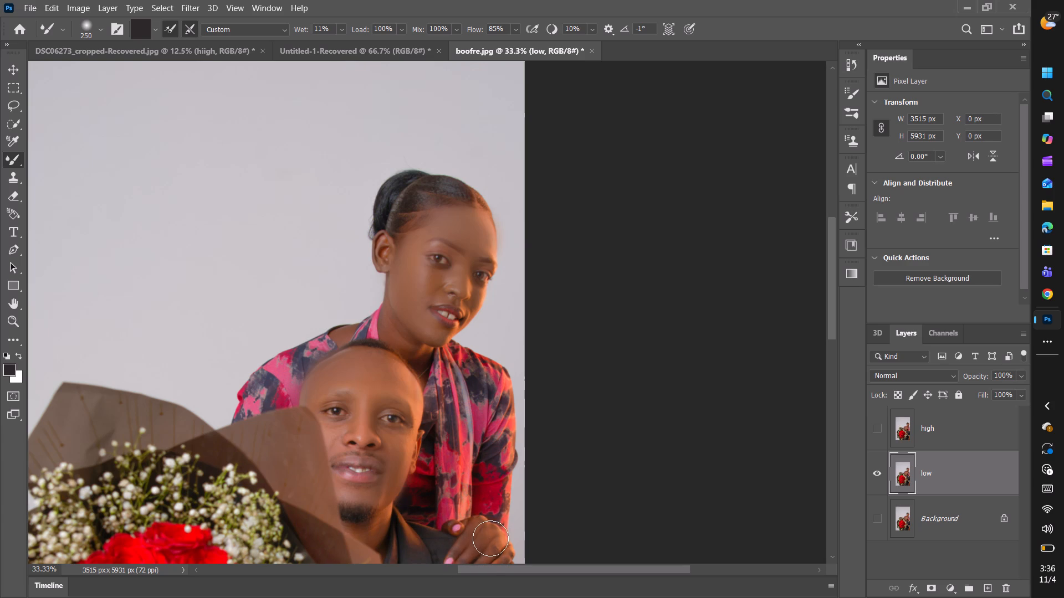
drag(490, 538, 493, 550)
drag(493, 550, 491, 555)
Show the high and Background layers again and merge the low and high layers down into the Background.
click(874, 425)
click(881, 513)
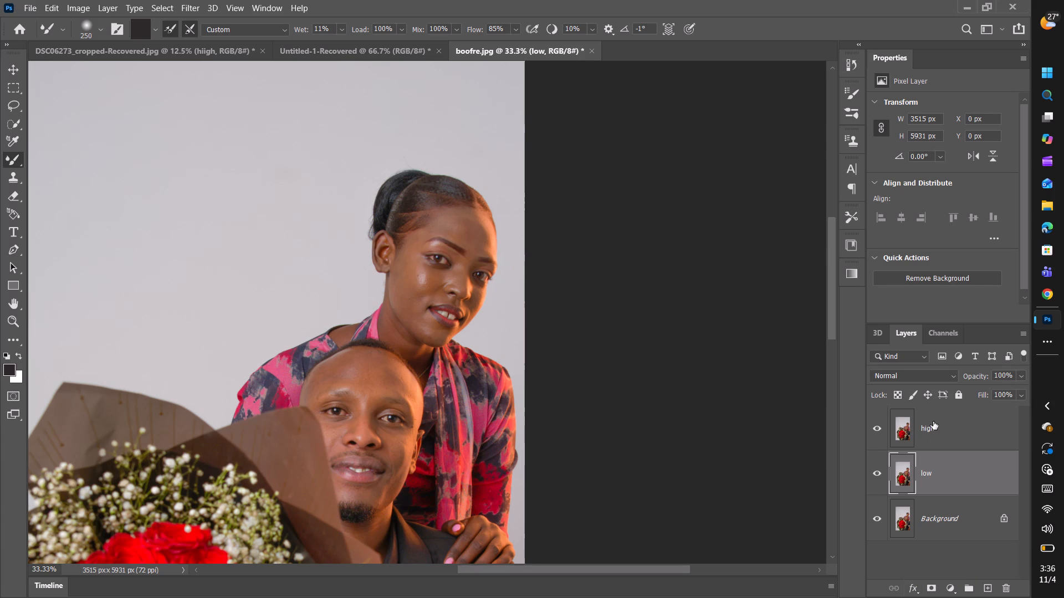
key(ctrl+e)
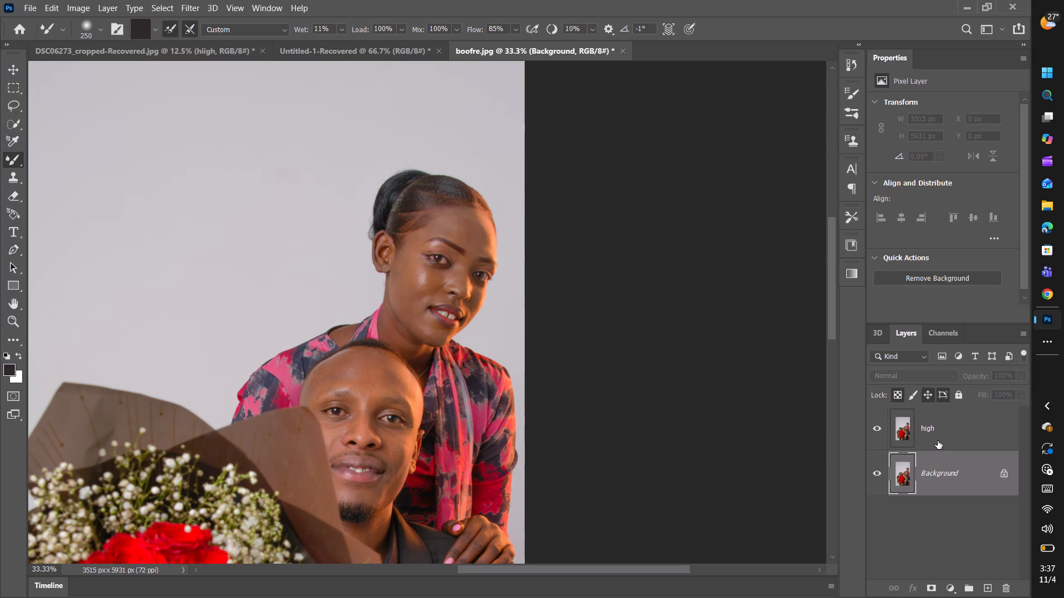
click(938, 436)
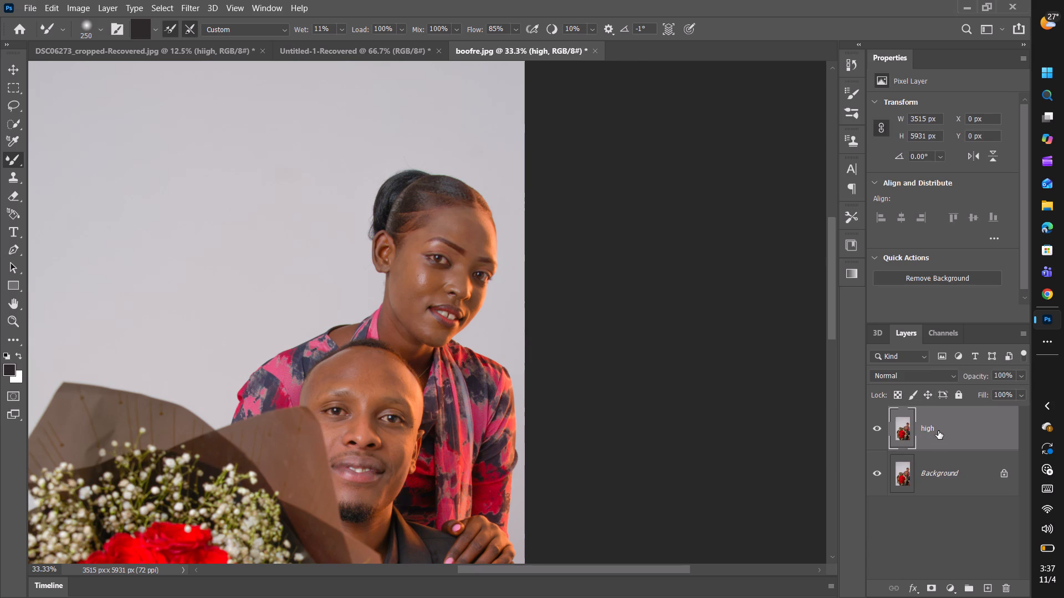
key(ctrl+e)
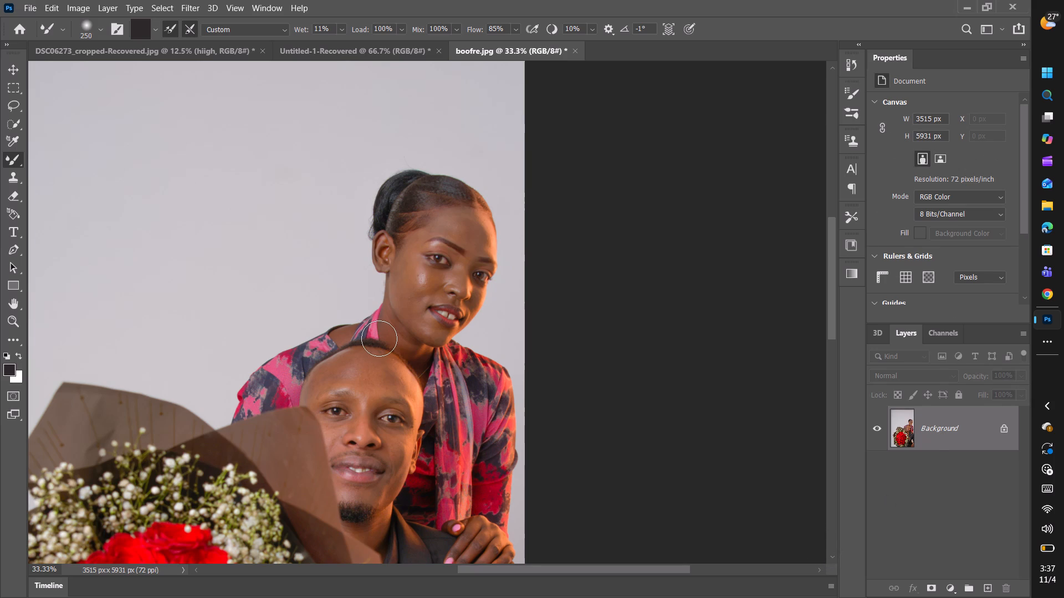
Examine the blended skin on the woman's and man's faces up close and from farther out.
key(ctrl+equal)
key(ctrl+equal)
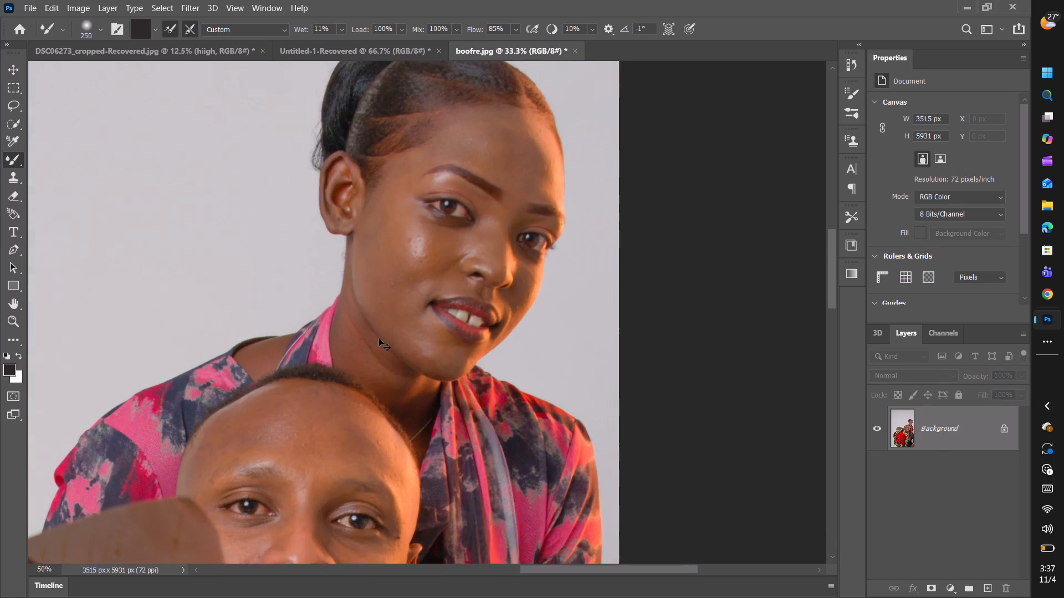
key(ctrl+equal)
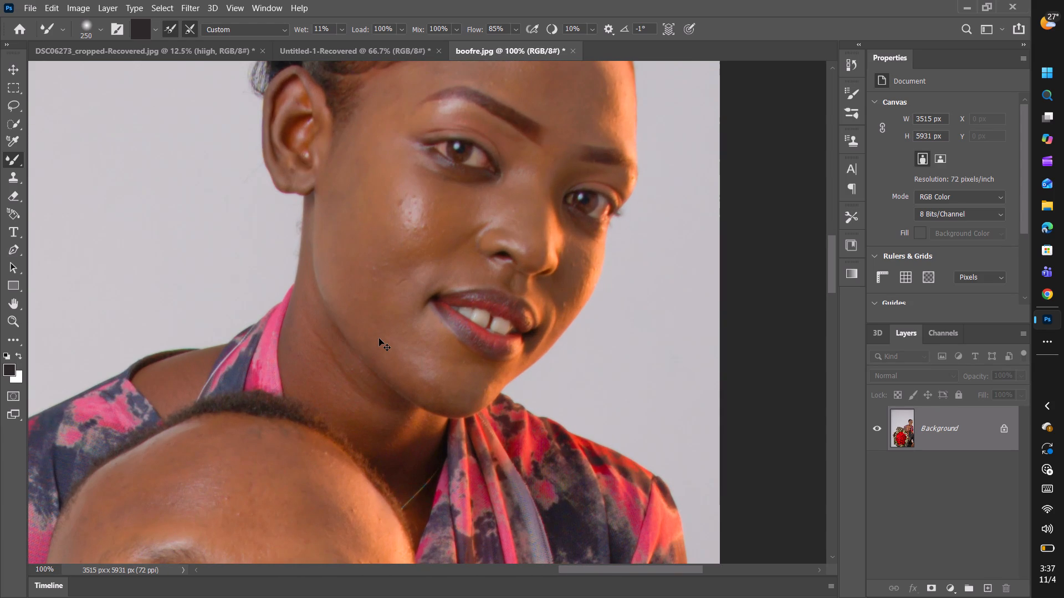
key(minus)
key(ctrl+minus)
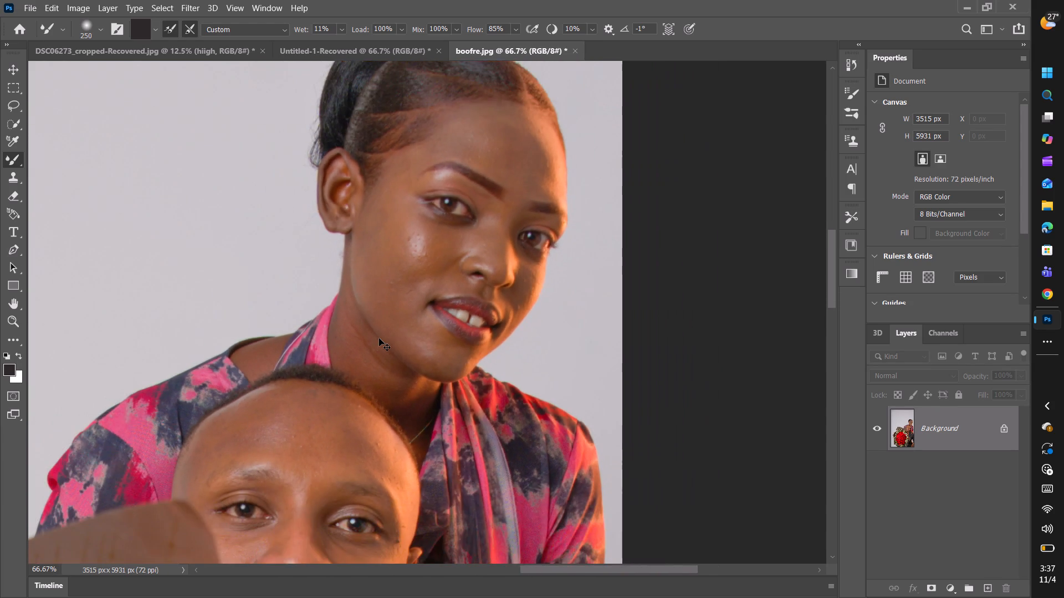
key(ctrl+minus)
key(ctrl+minus)
key(ctrl+minus)
key(minus)
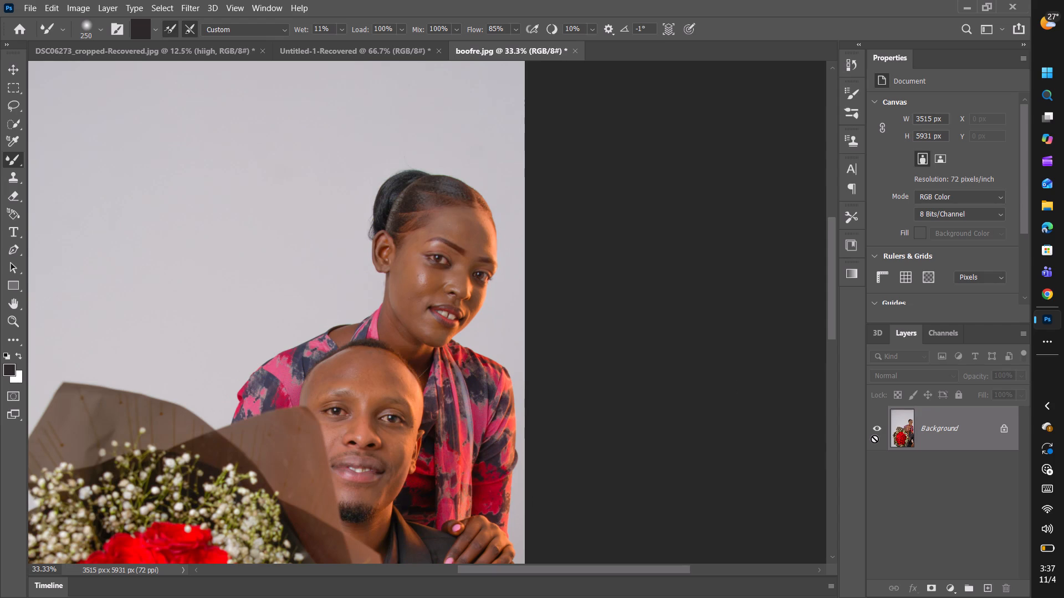
Undo the merges into the Background and the showing of that layer, and merge only the high layer down into low.
key(ctrl+z)
key(ctrl+z)
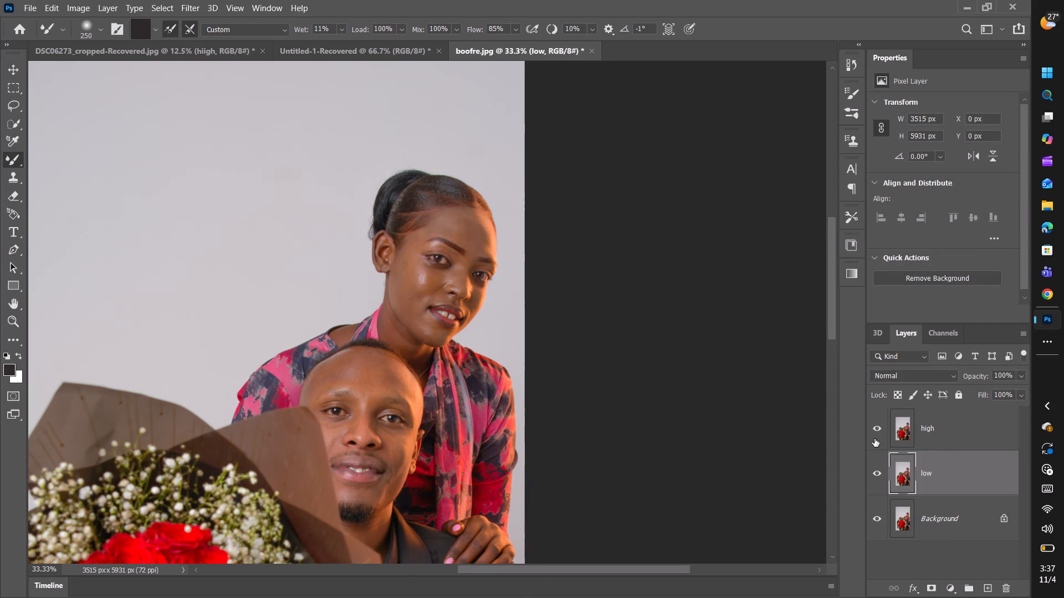
click(943, 427)
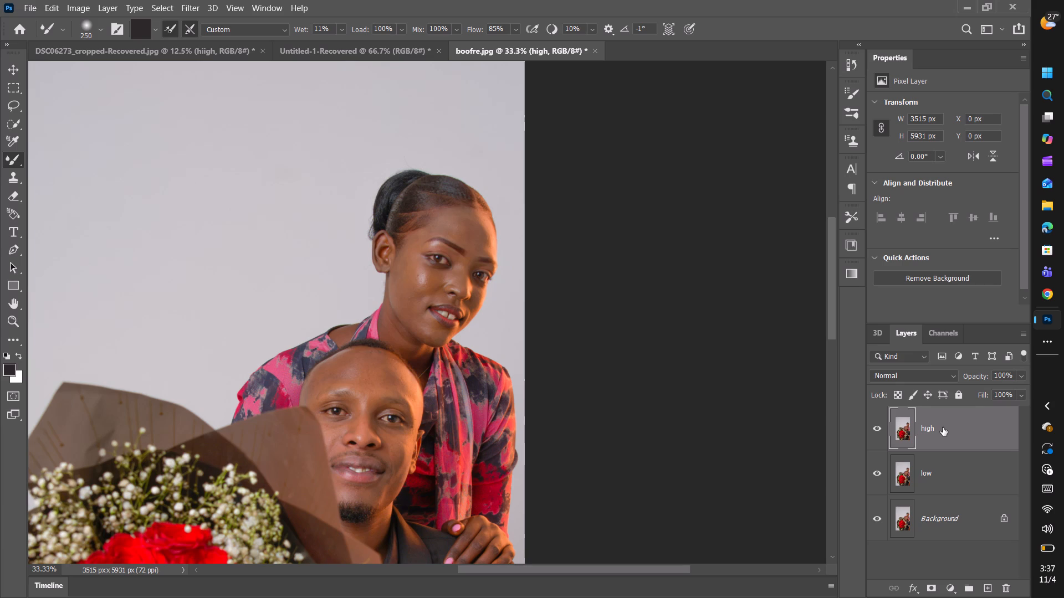
key(ctrl+z)
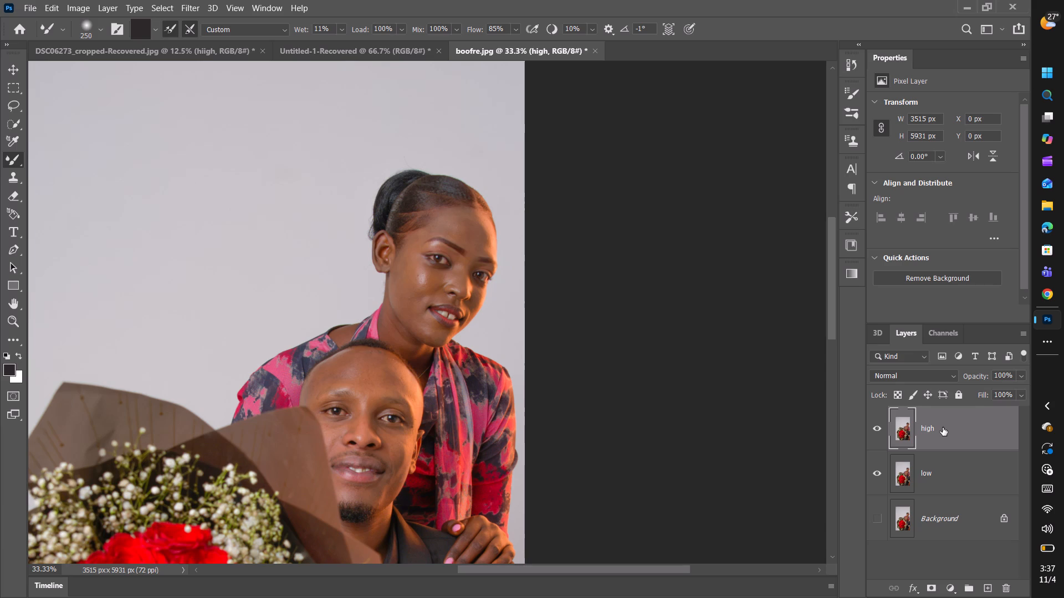
key(ctrl+e)
ctrl+right_click(943, 427)
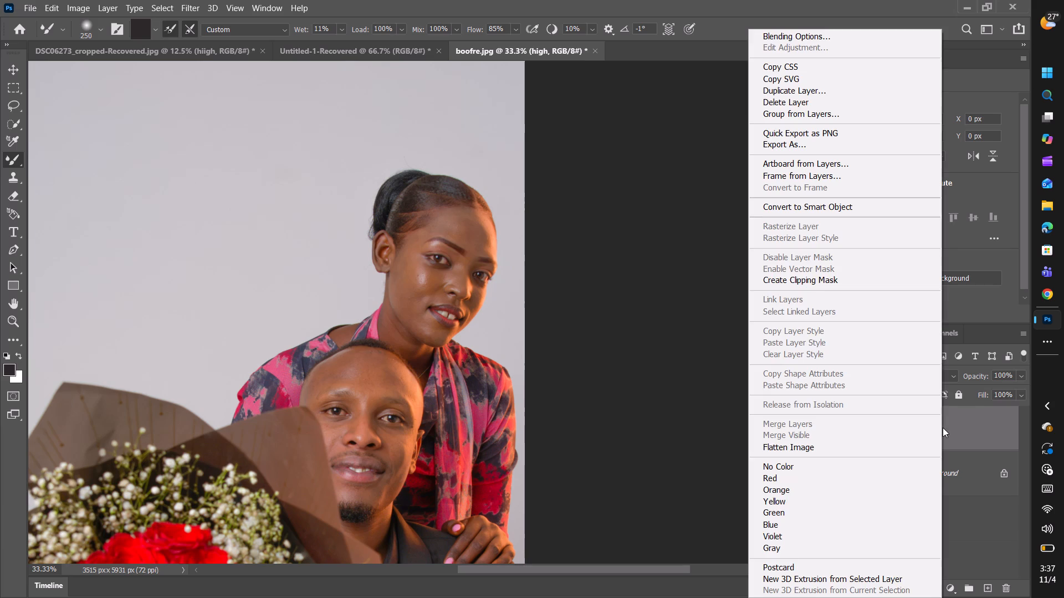
ctrl+click(638, 393)
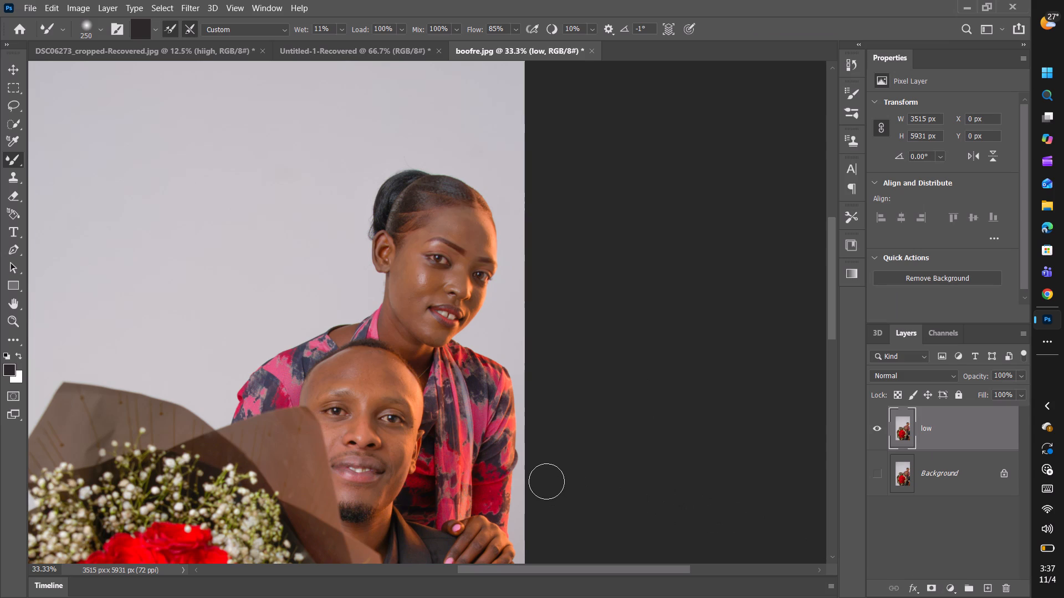
Compare the retouched low layer with the original Background by switching their visibility off and on.
click(937, 475)
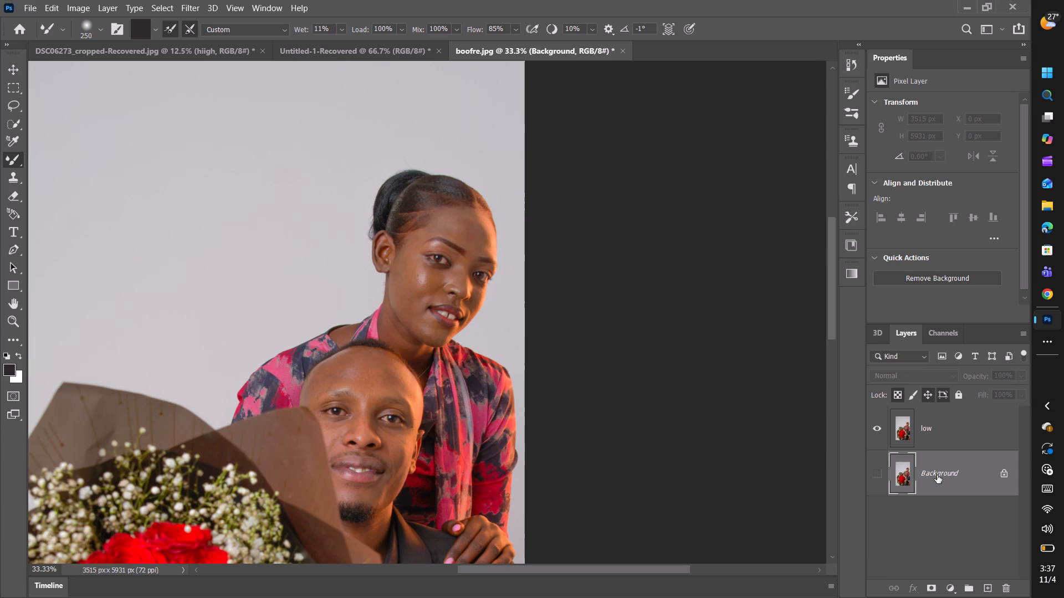
click(878, 472)
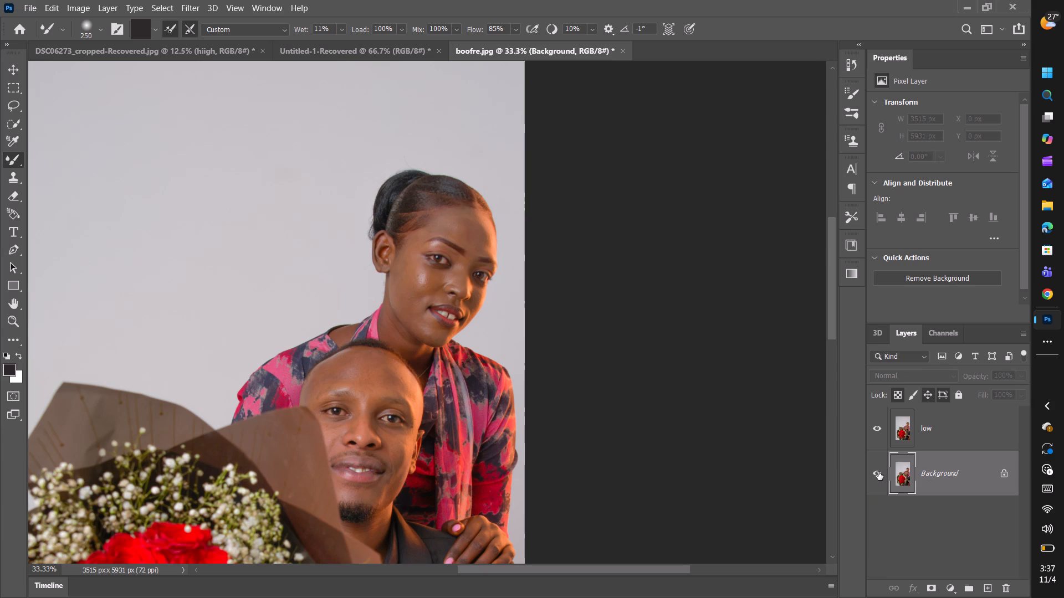
click(878, 472)
click(883, 426)
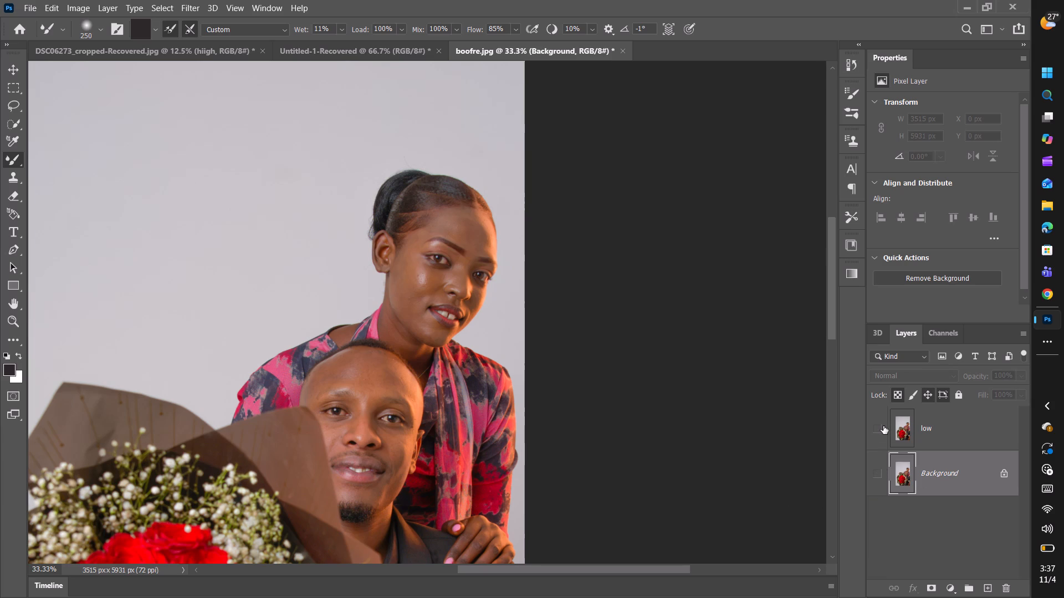
click(881, 427)
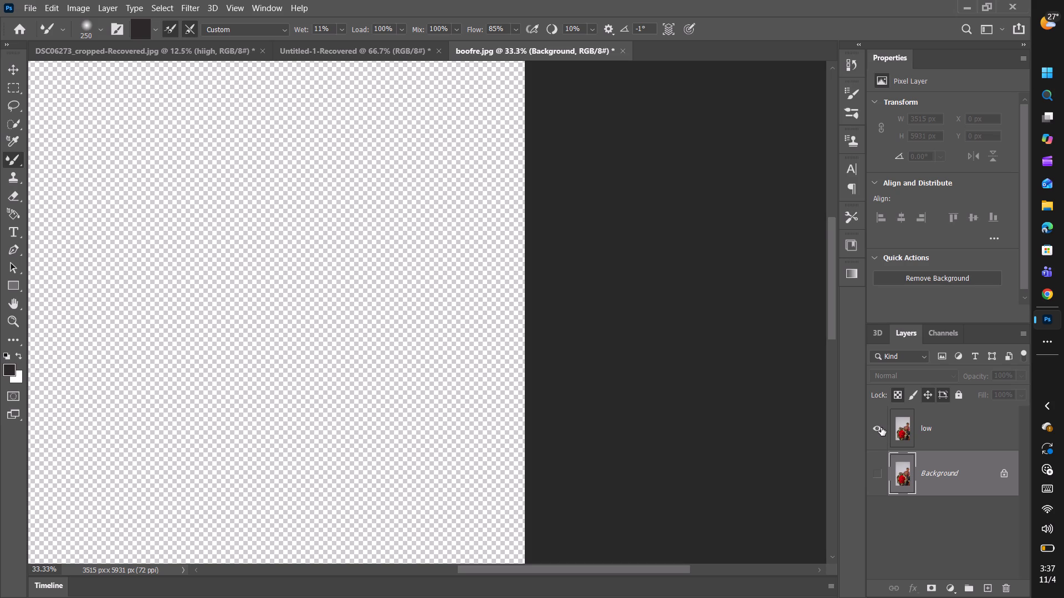
click(881, 472)
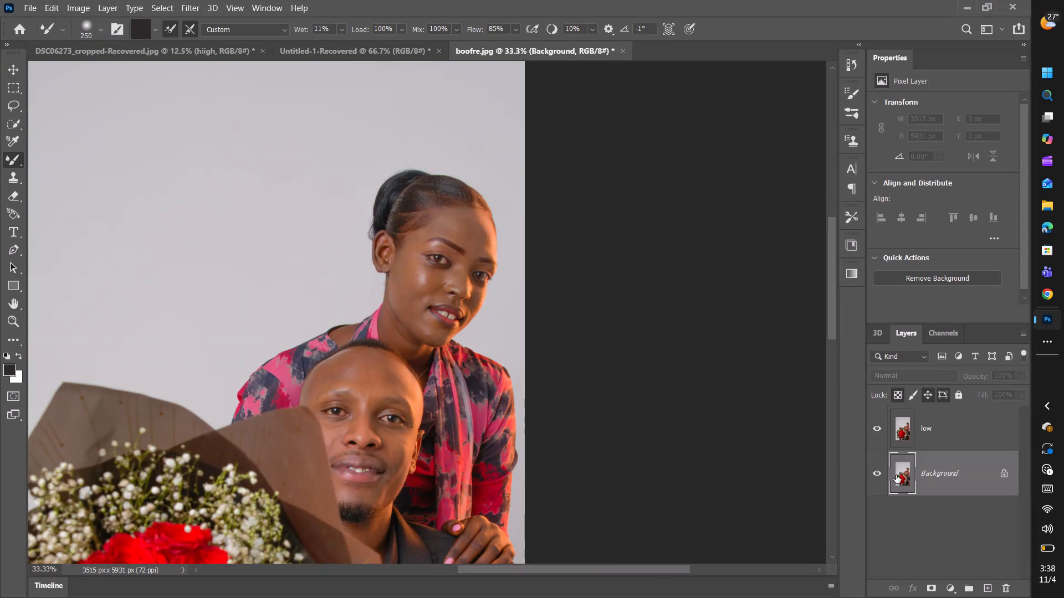
double_click(882, 478)
click(882, 478)
Show the Background layer and merge the low layer down into it.
click(909, 433)
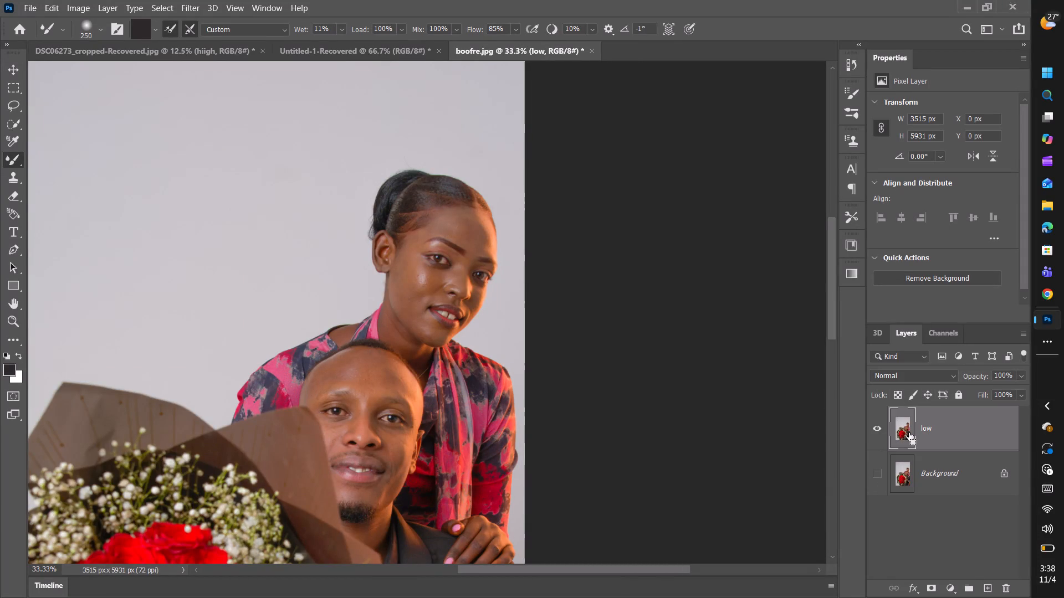
key(ctrl+e)
key(ctrl+e)
key(ctrl+e)
key(ctrl+e)
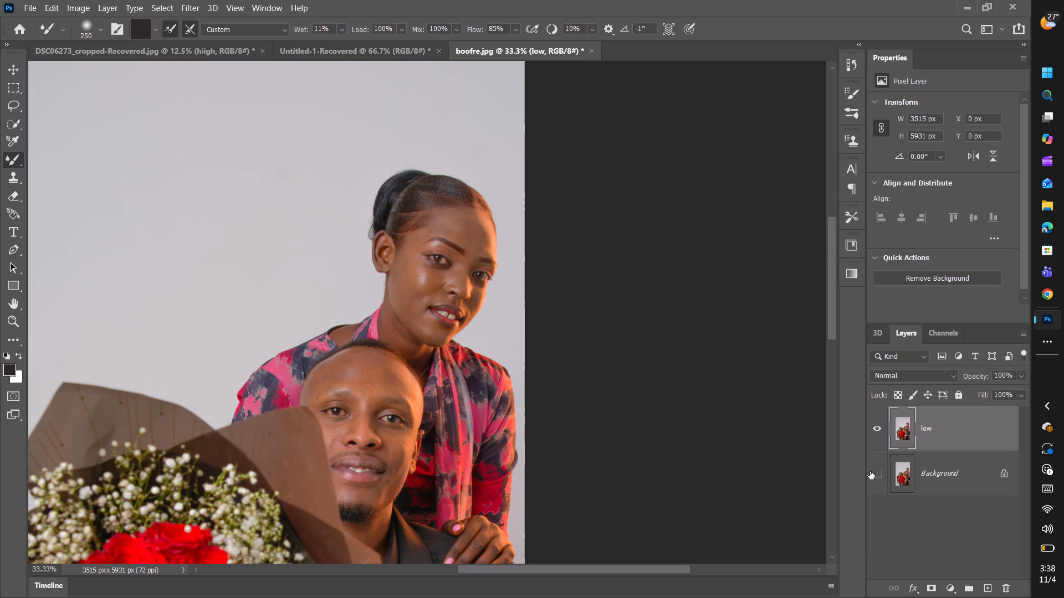
click(873, 471)
key(ctrl+e)
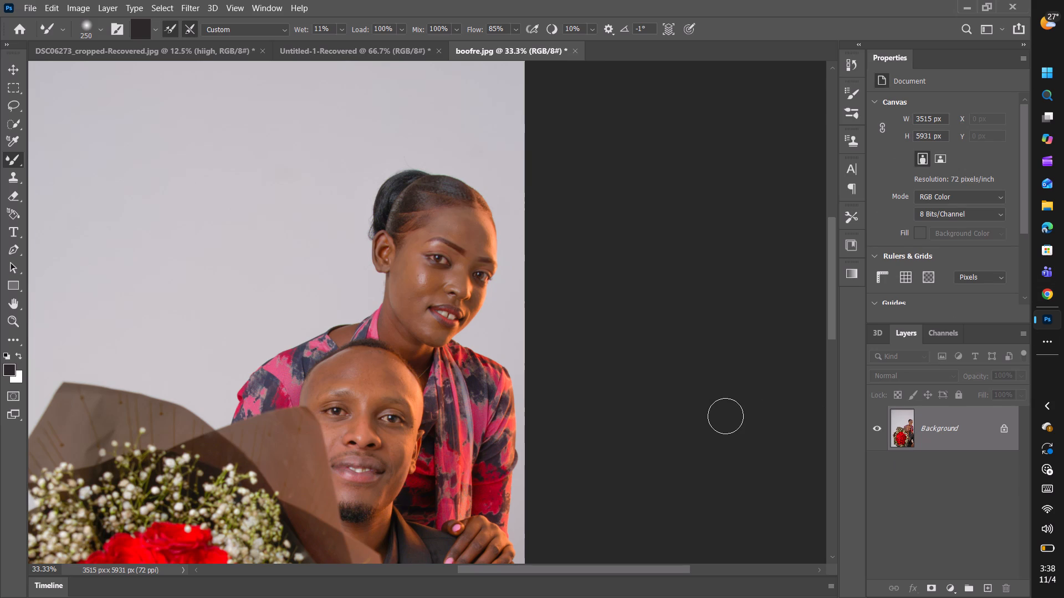
Review the merged photo from the faces down to the bouquet and suit, including a wider view.
scroll(725, 416, down, 3)
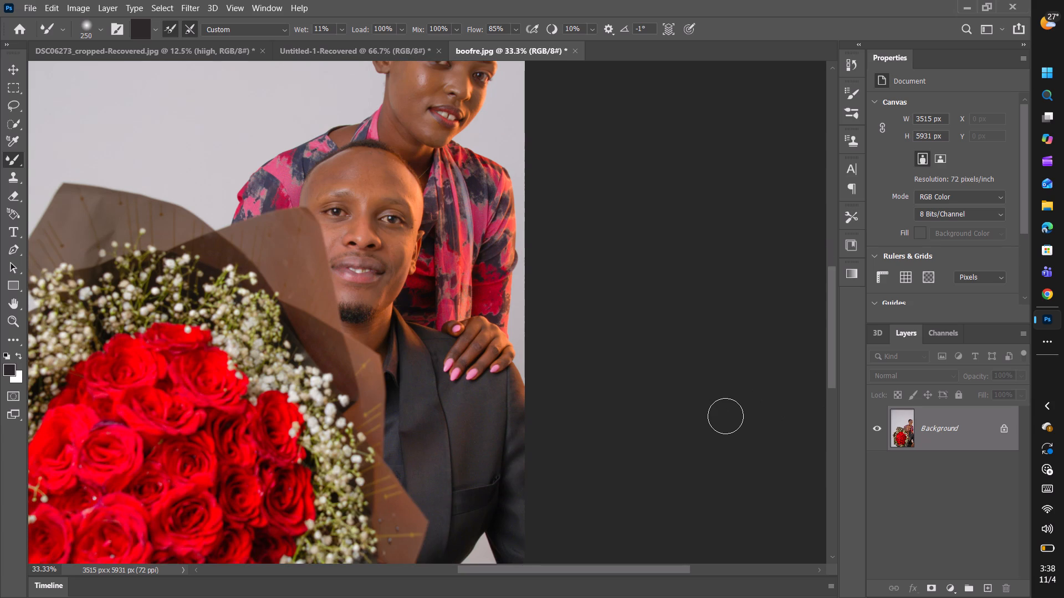
scroll(725, 416, down, 3)
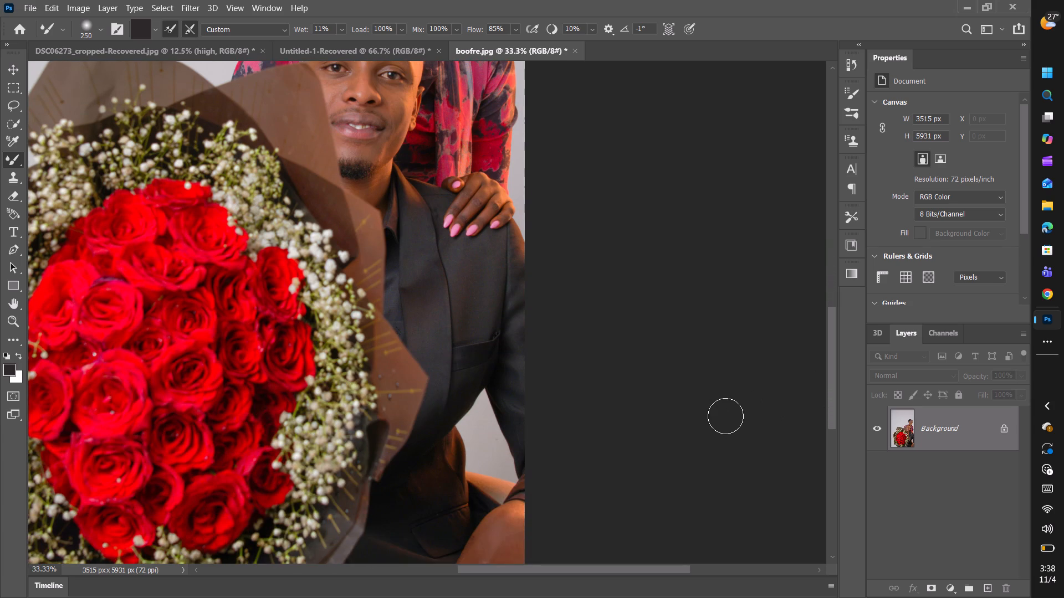
scroll(725, 416, down, 3)
scroll(725, 416, up, 4)
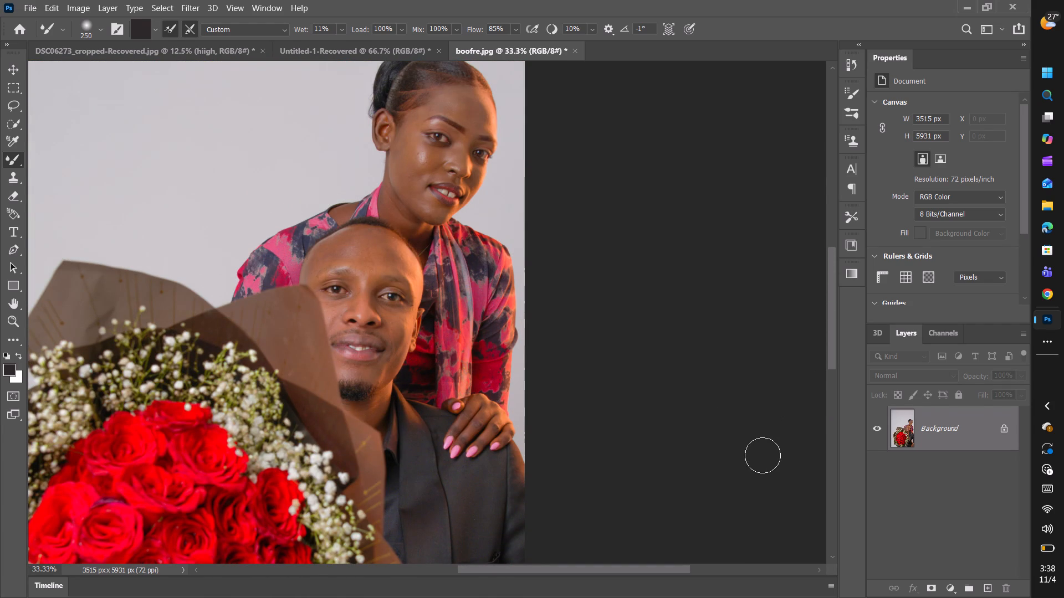
key(ctrl+minus)
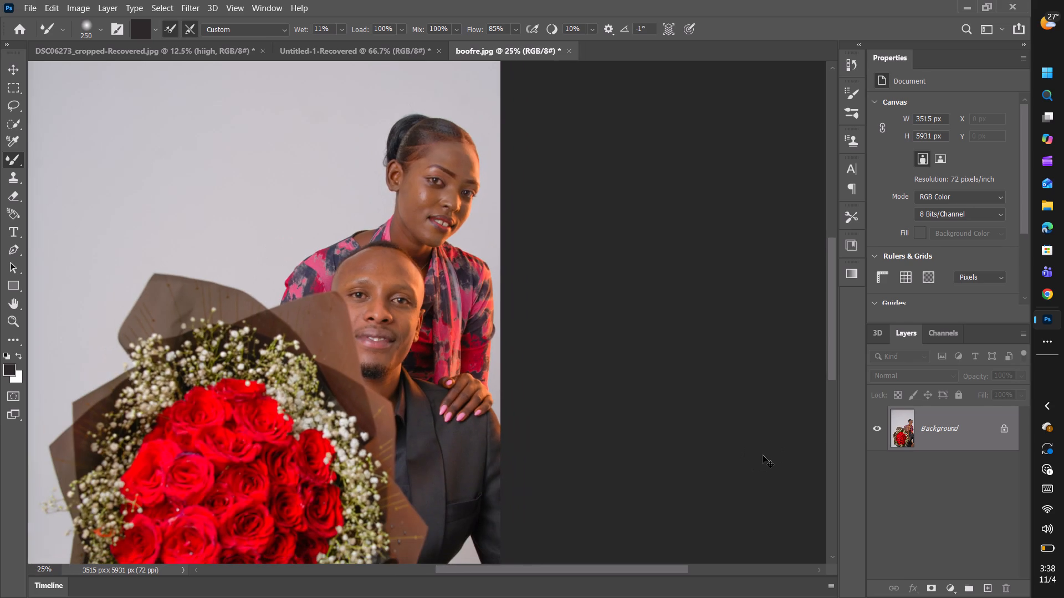
key(ctrl+minus)
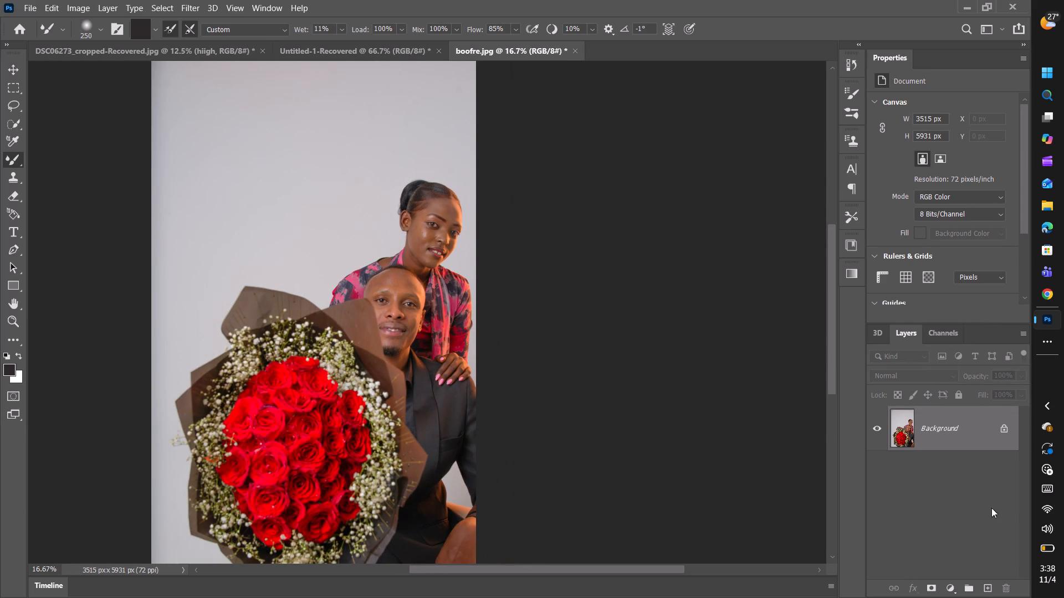
Add a Hue/Saturation adjustment layer above the Background with Lightness -6 and Saturation +3.
click(952, 378)
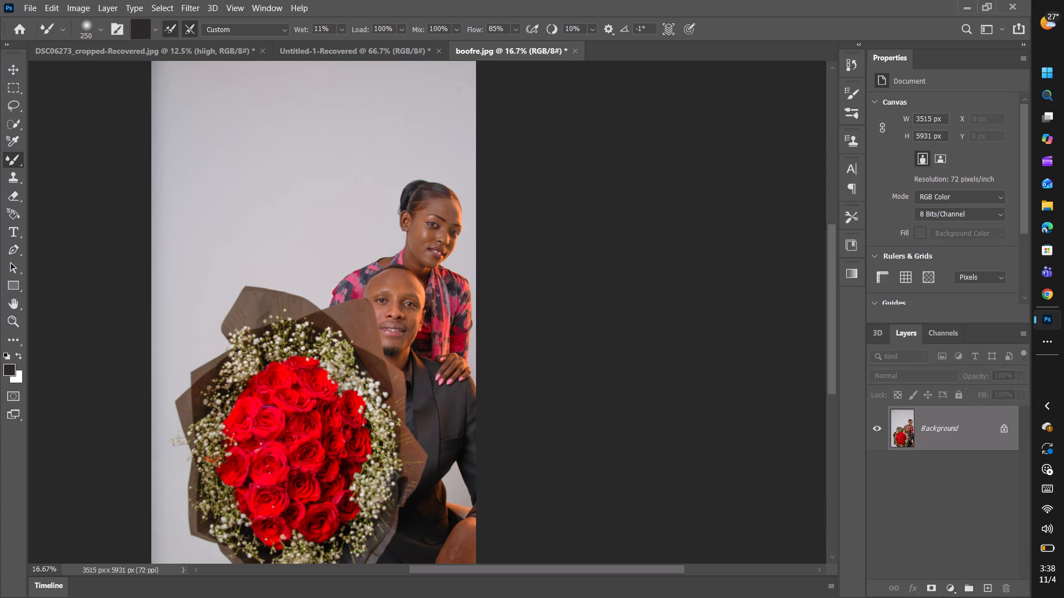
click(953, 592)
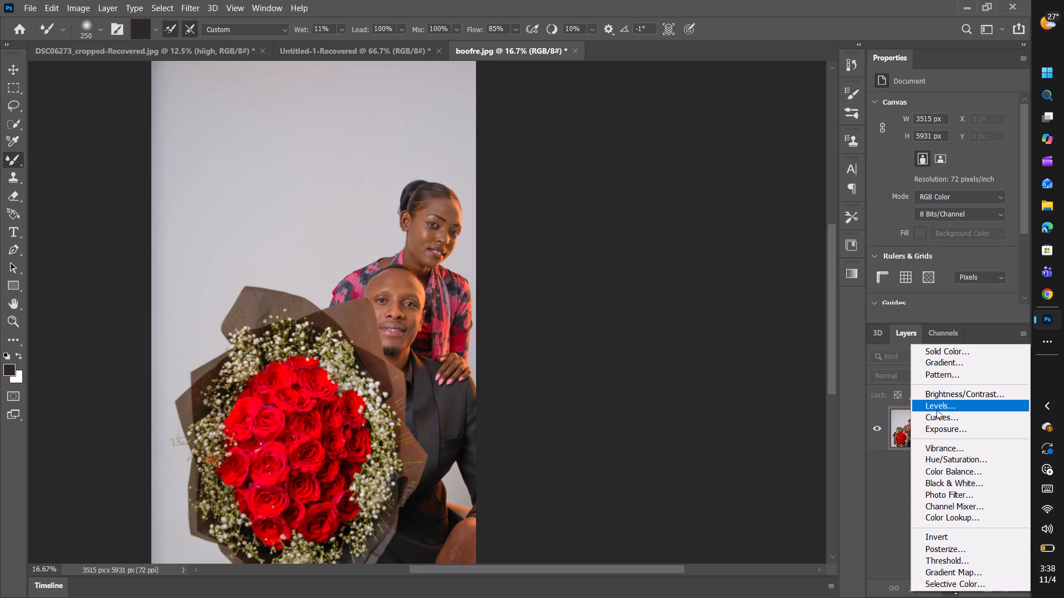
click(957, 455)
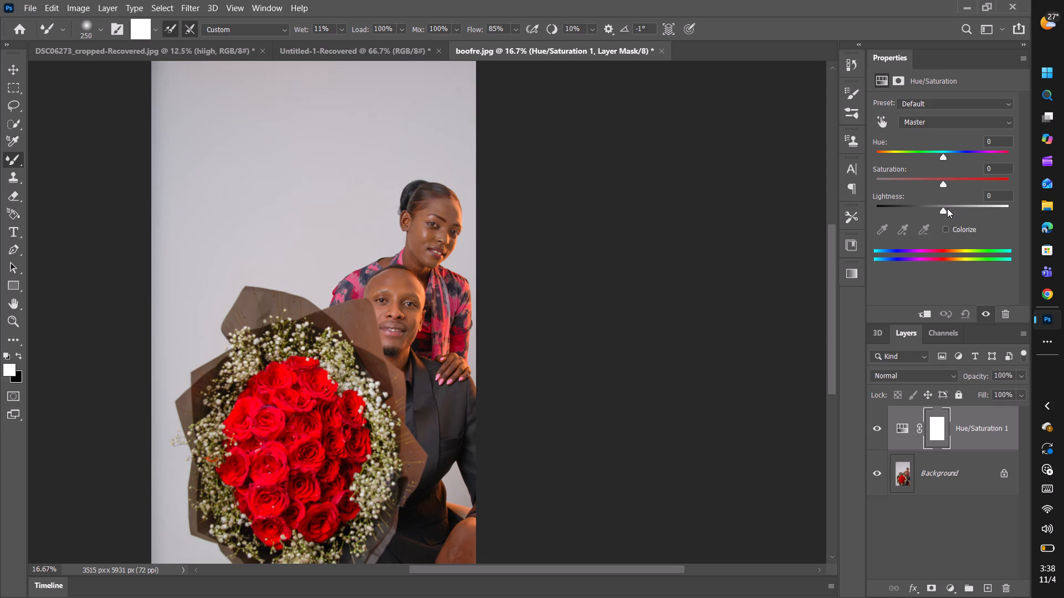
drag(947, 208, 937, 207)
drag(937, 207, 939, 207)
click(941, 179)
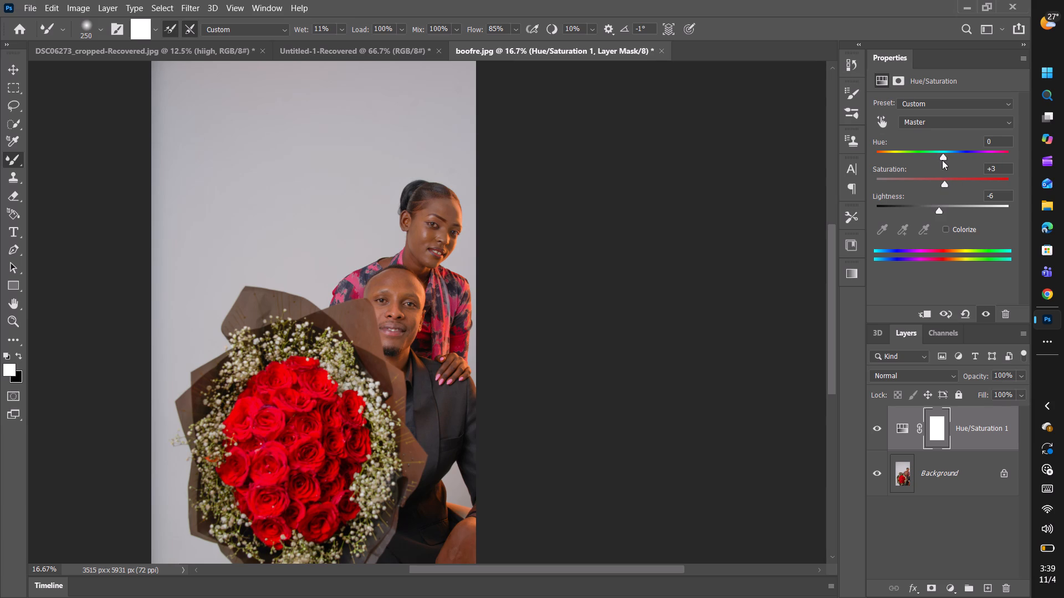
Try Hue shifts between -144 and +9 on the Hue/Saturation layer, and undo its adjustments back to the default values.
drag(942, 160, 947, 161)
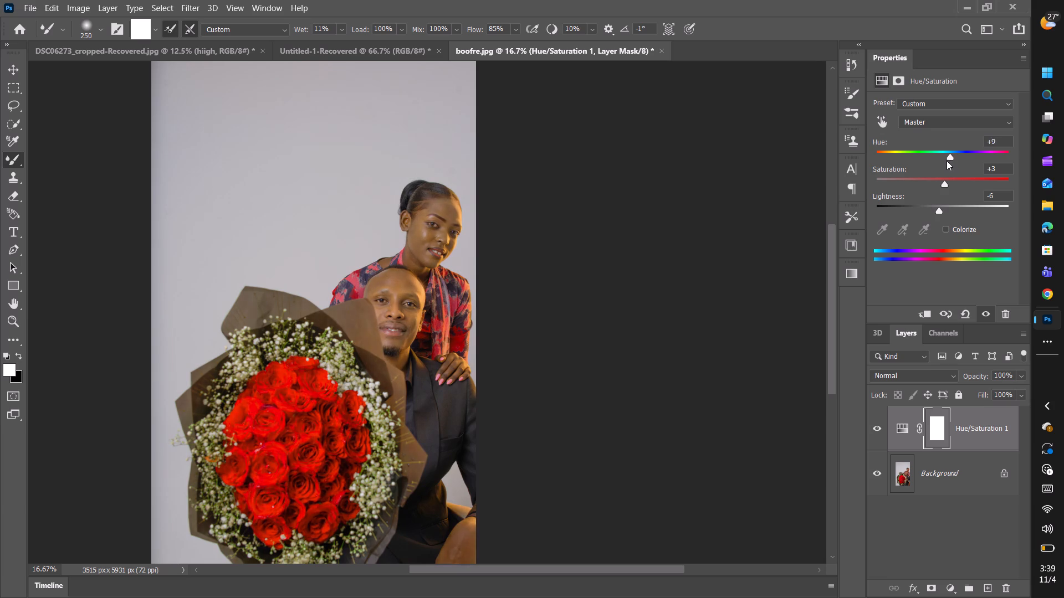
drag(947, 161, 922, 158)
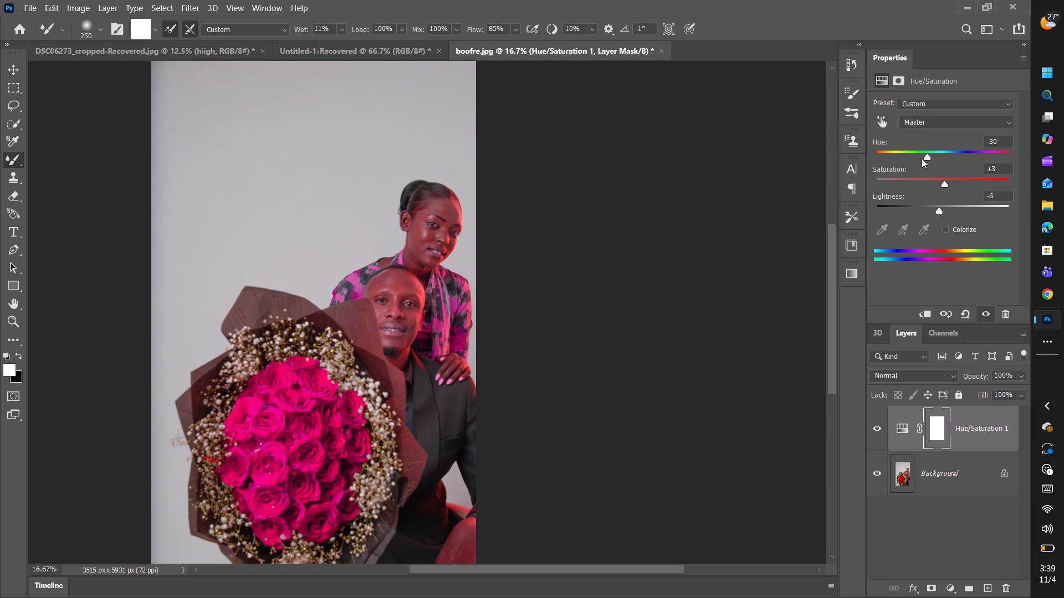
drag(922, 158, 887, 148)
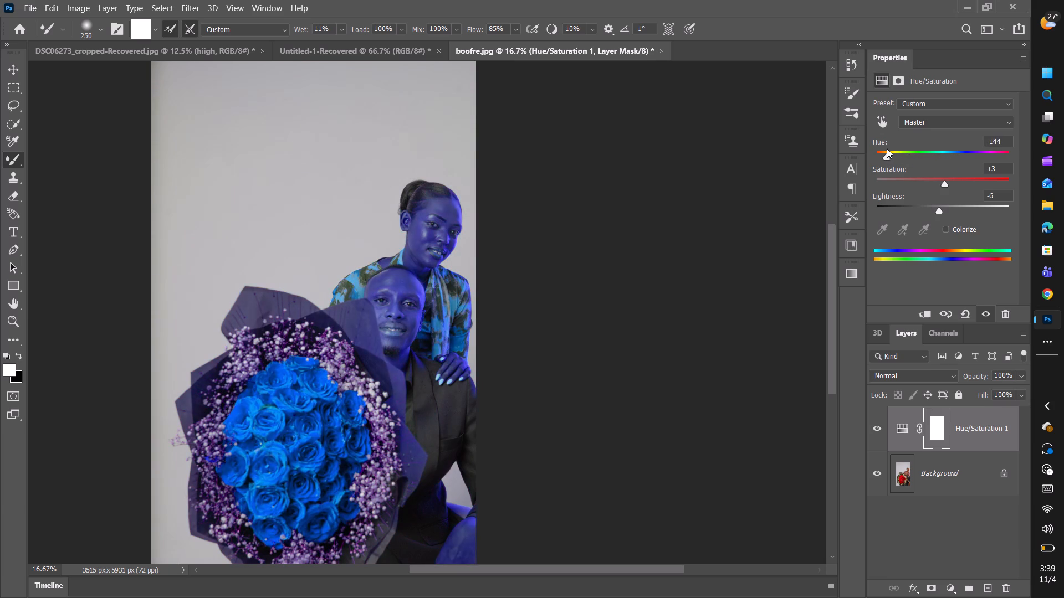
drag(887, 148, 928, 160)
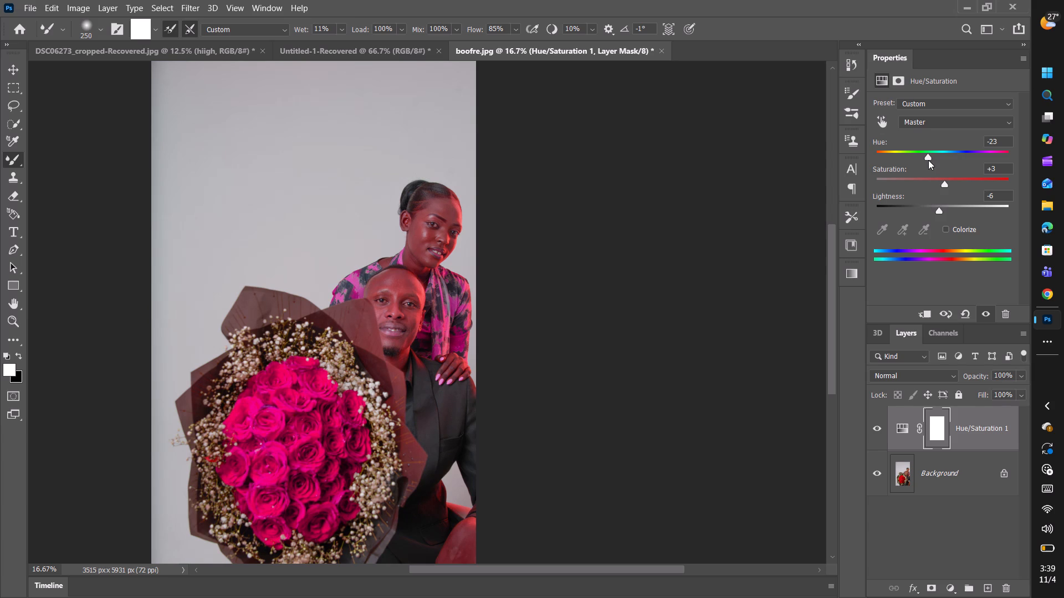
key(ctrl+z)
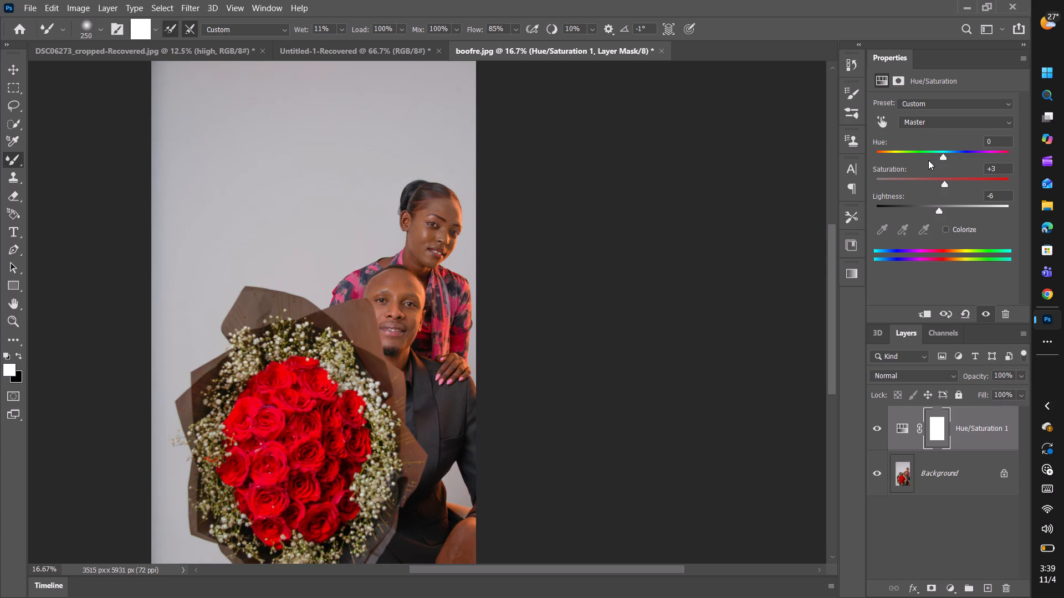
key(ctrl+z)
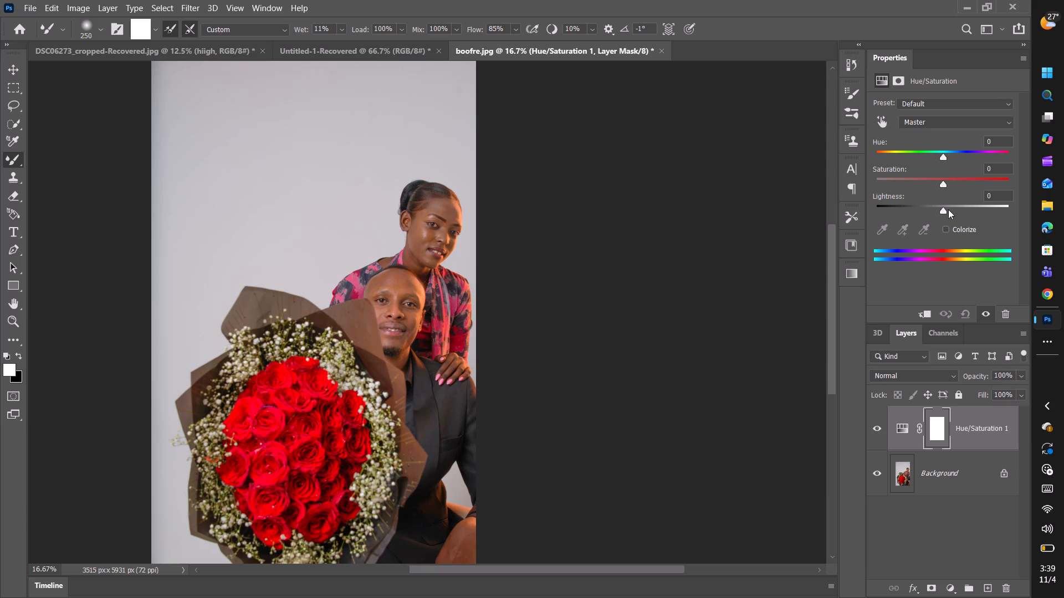
Set the Hue/Saturation layer's Lightness to -5 and its Saturation to +19.
drag(948, 209, 947, 209)
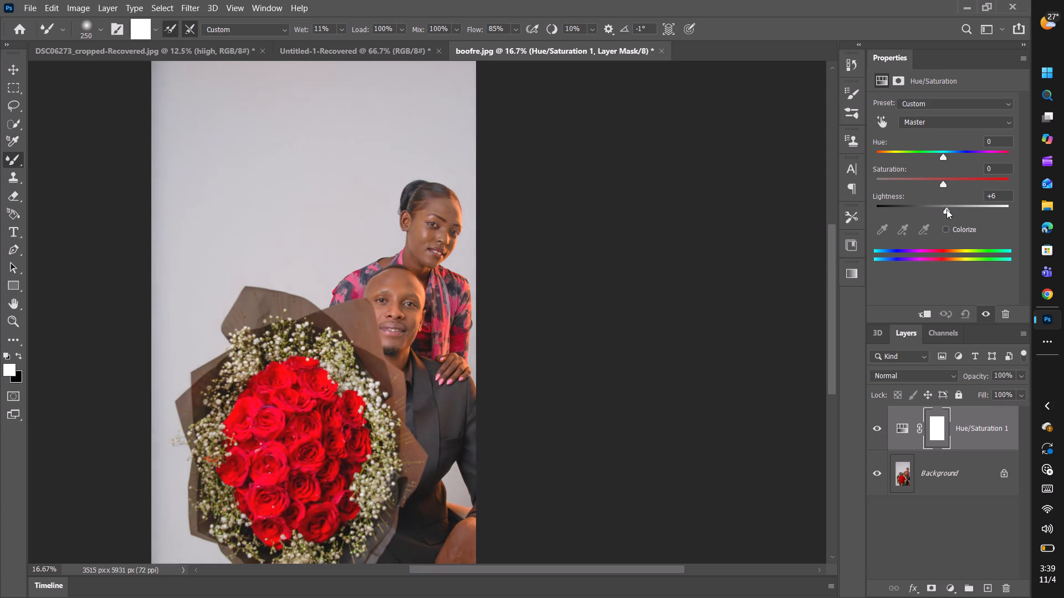
drag(947, 209, 1004, 212)
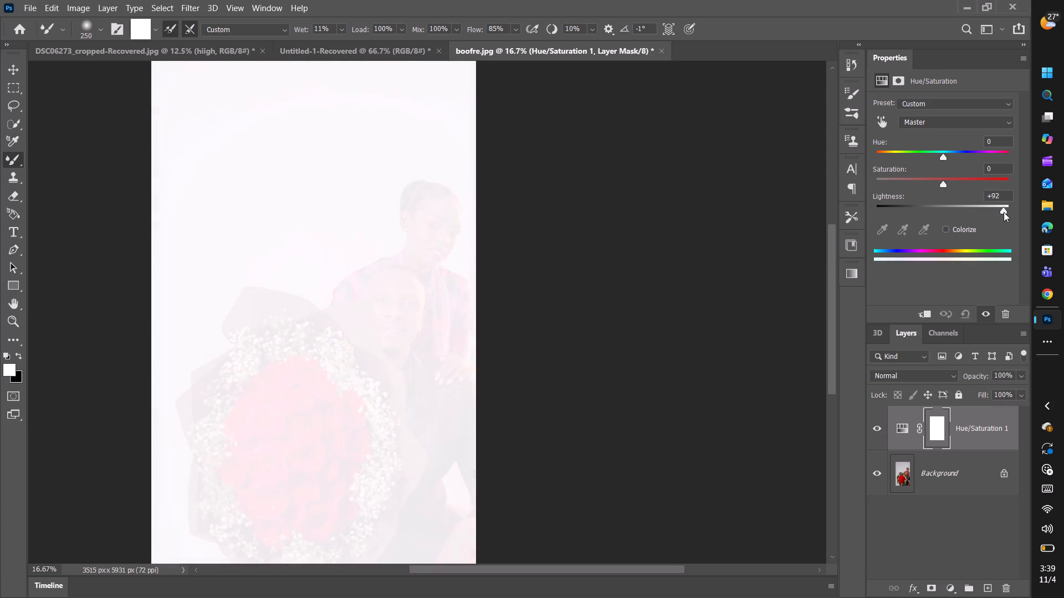
drag(1004, 212, 934, 210)
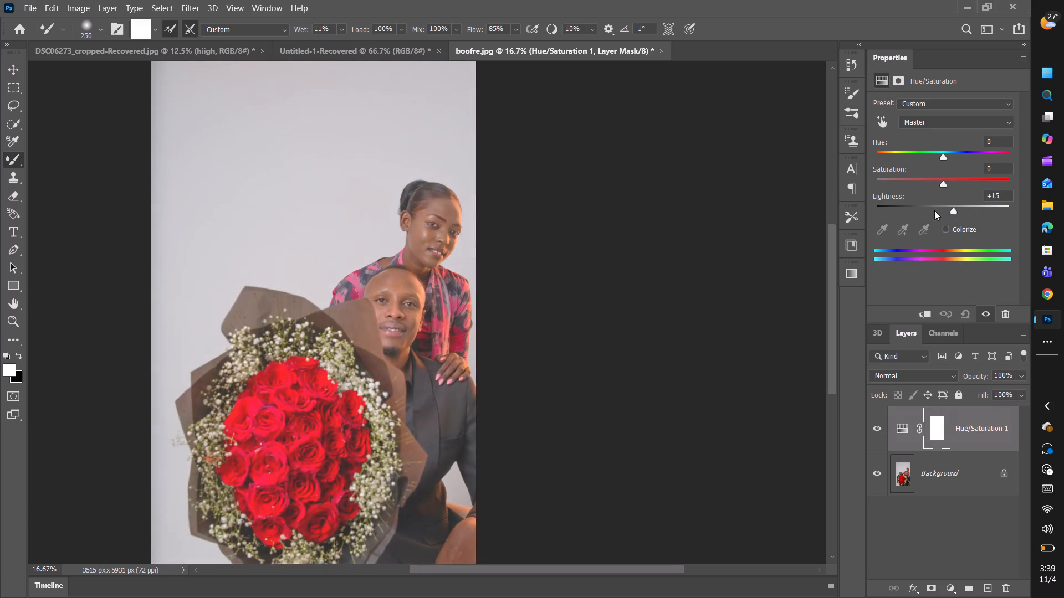
drag(934, 210, 928, 211)
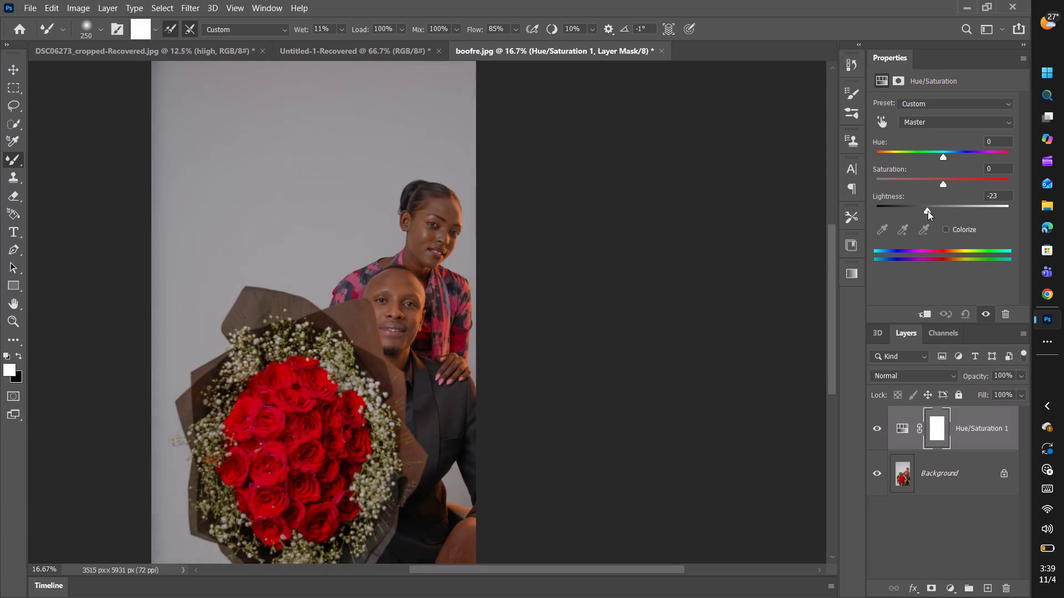
drag(928, 211, 940, 212)
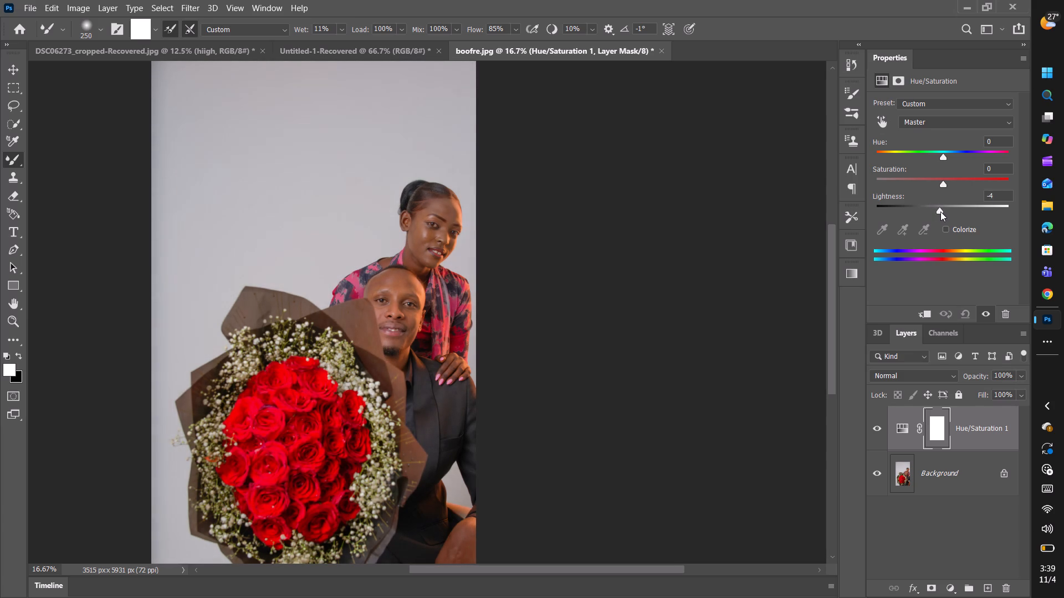
drag(940, 212, 943, 212)
drag(943, 212, 942, 210)
drag(942, 210, 940, 210)
drag(942, 183, 954, 179)
drag(954, 179, 955, 179)
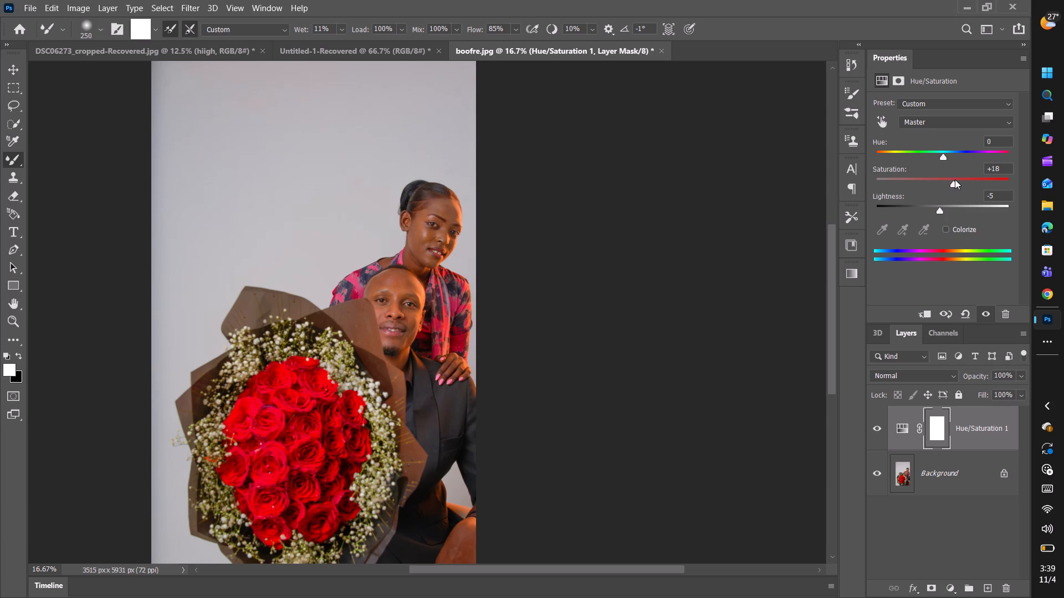
drag(955, 179, 955, 179)
Preview other blend modes on the Hue/Saturation layer and keep Normal.
click(954, 378)
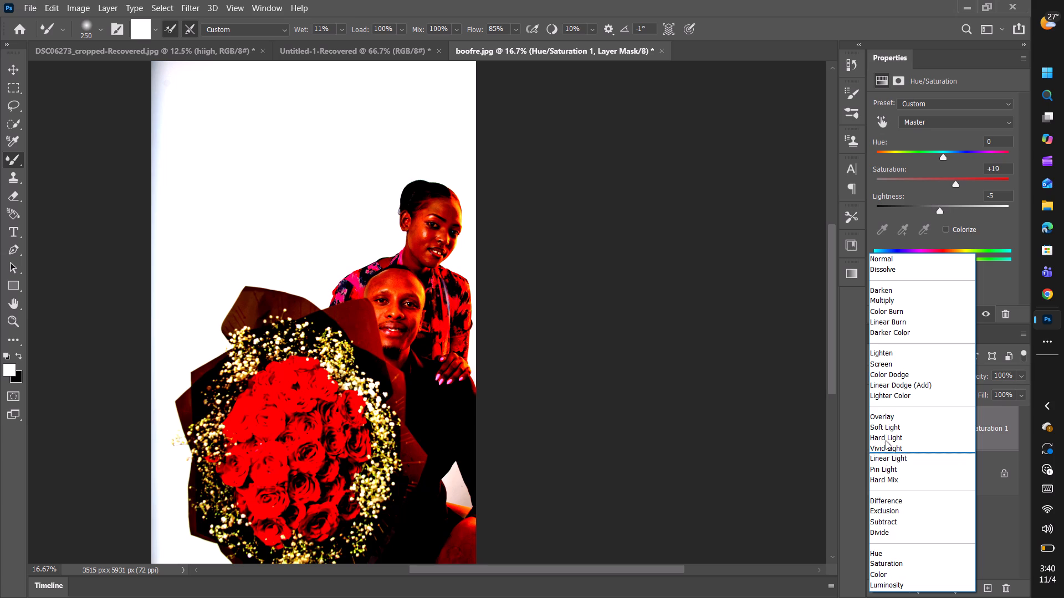
click(900, 257)
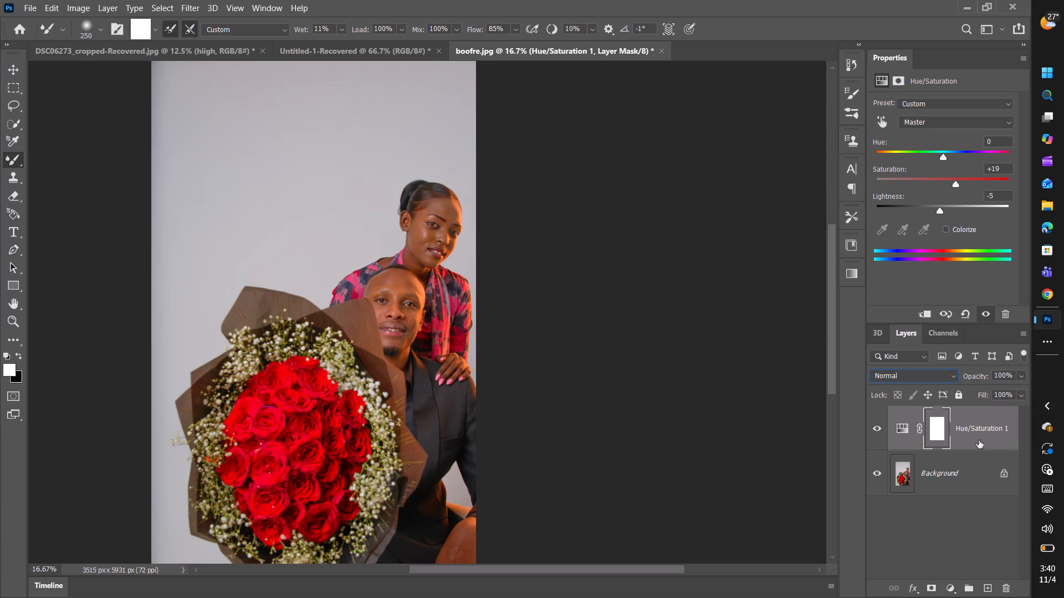
Add a Black & White adjustment layer above the Hue/Saturation layer.
click(953, 589)
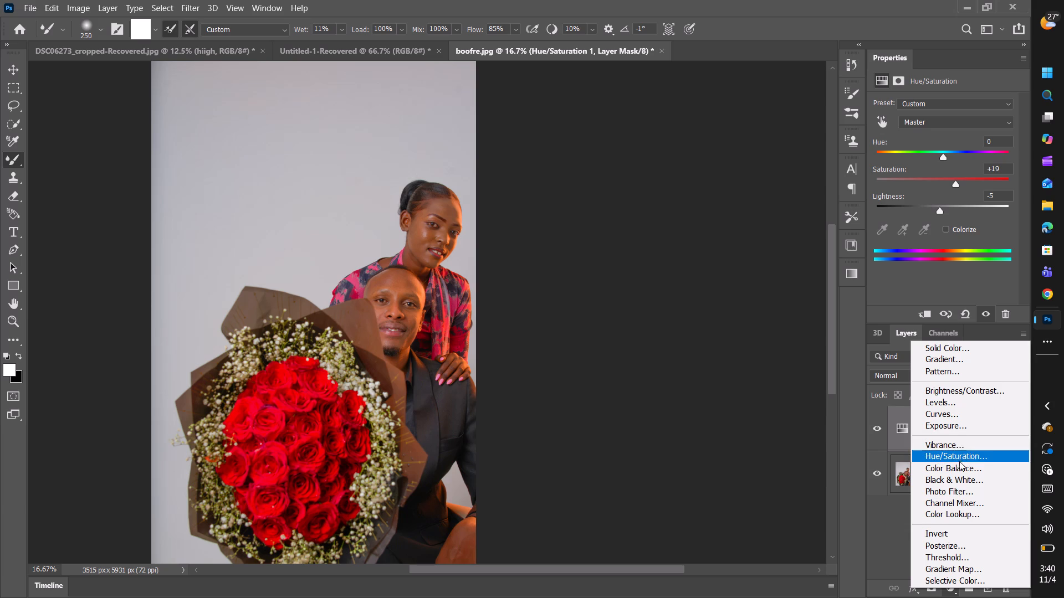
click(953, 478)
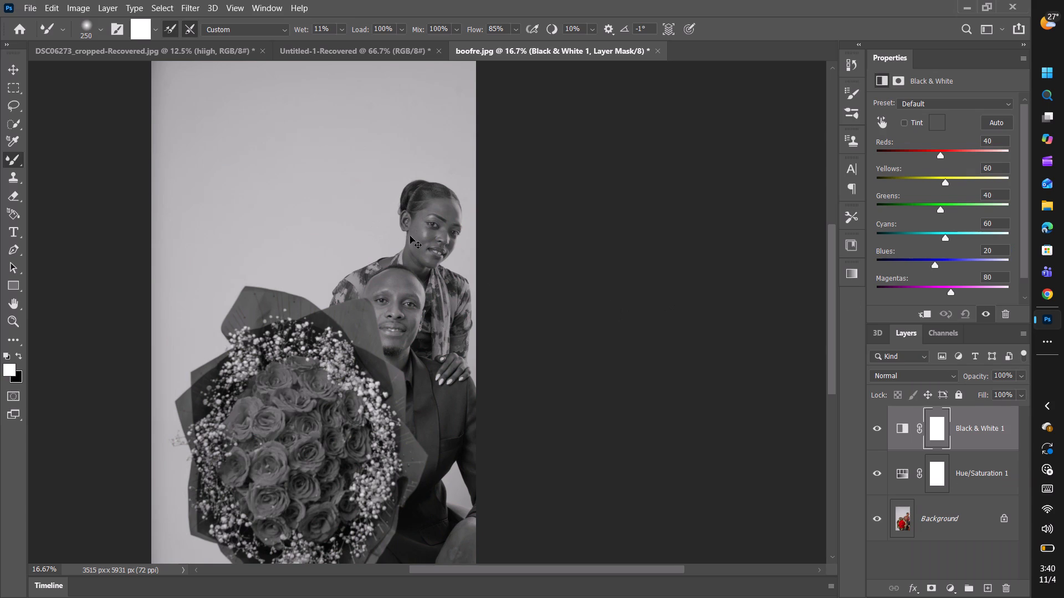
Check the faces in monochrome and set the Black & White layer's Magentas to 20 and Reds to 23.
key(ctrl+equal)
key(ctrl+equal)
key(ctrl+equal)
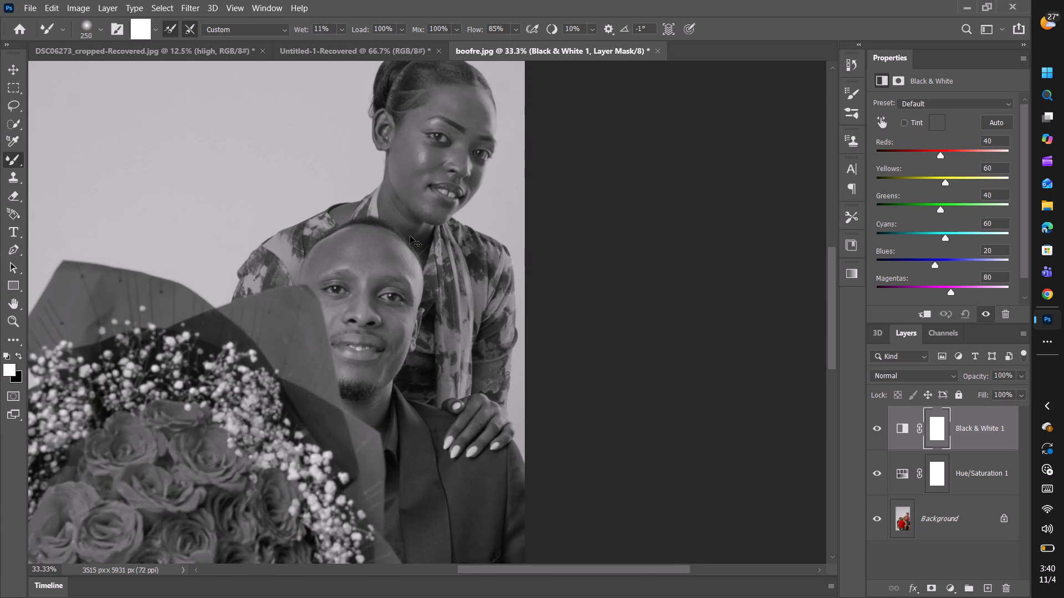
key(ctrl+equal)
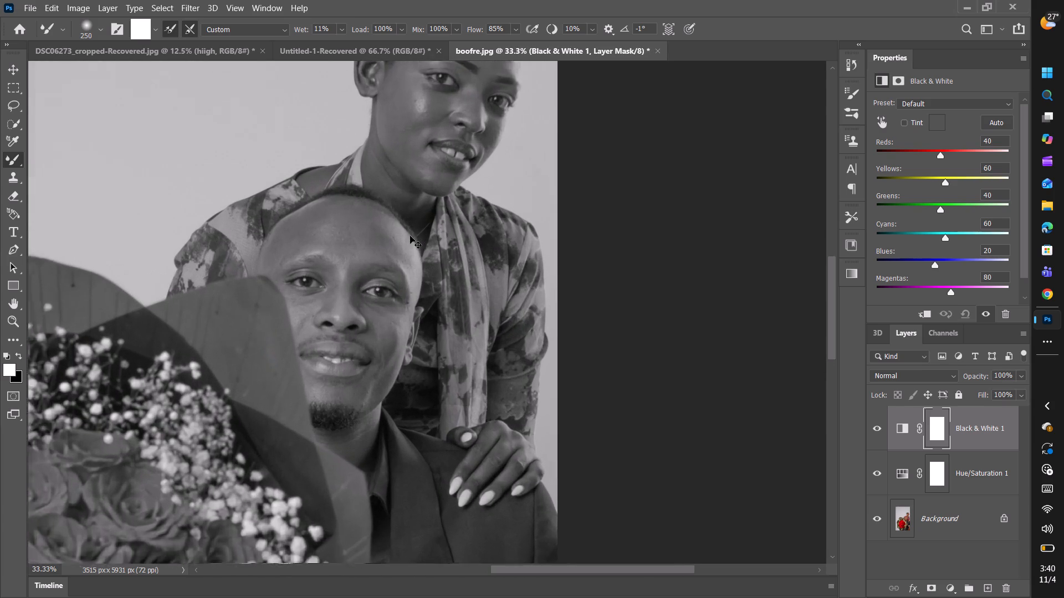
key(ctrl+minus)
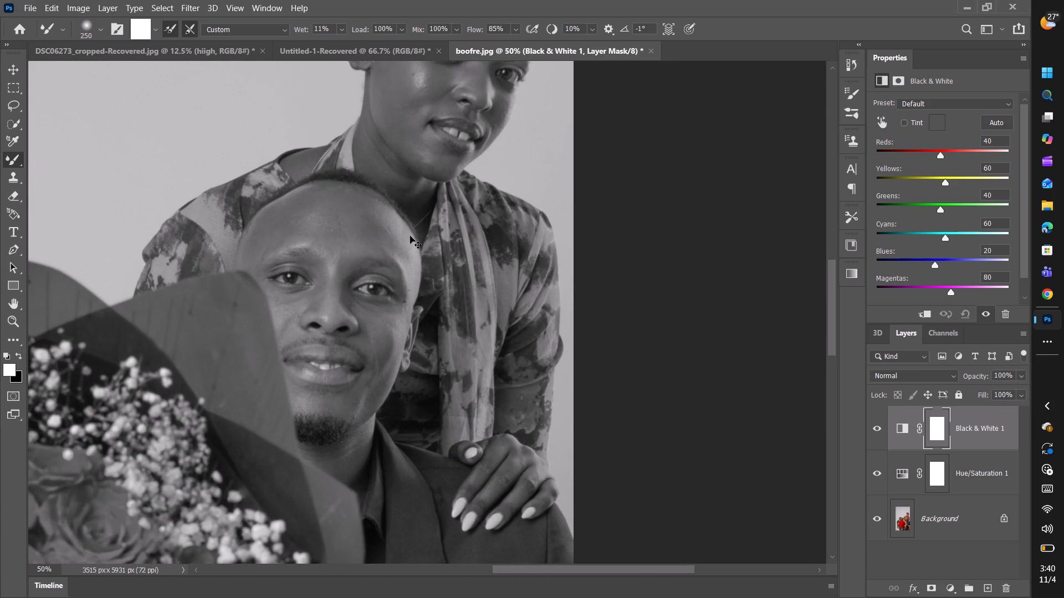
key(ctrl+minus)
key(ctrl+minus)
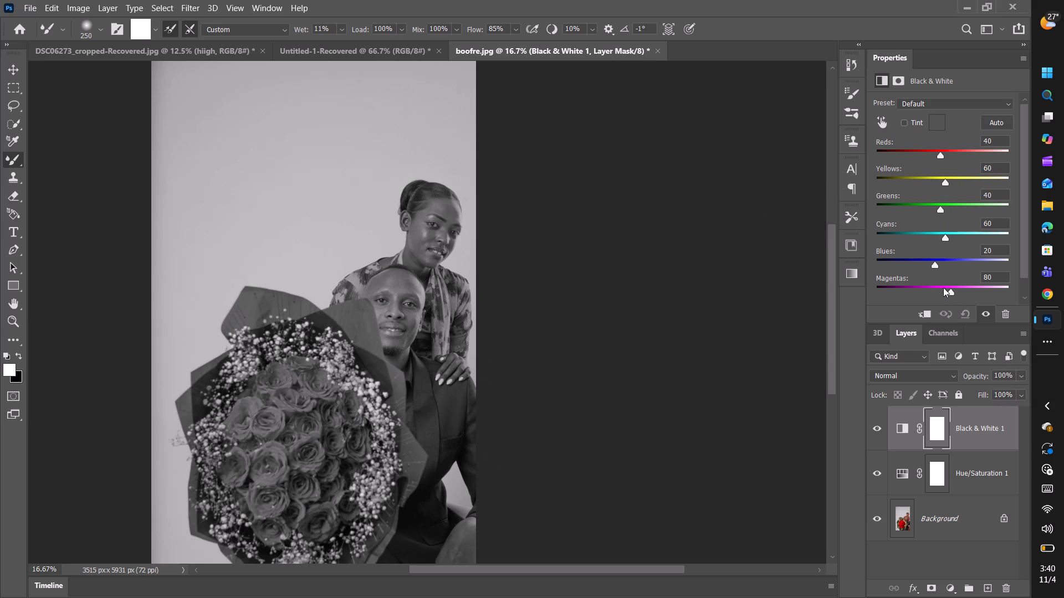
drag(949, 291, 954, 293)
drag(954, 293, 930, 292)
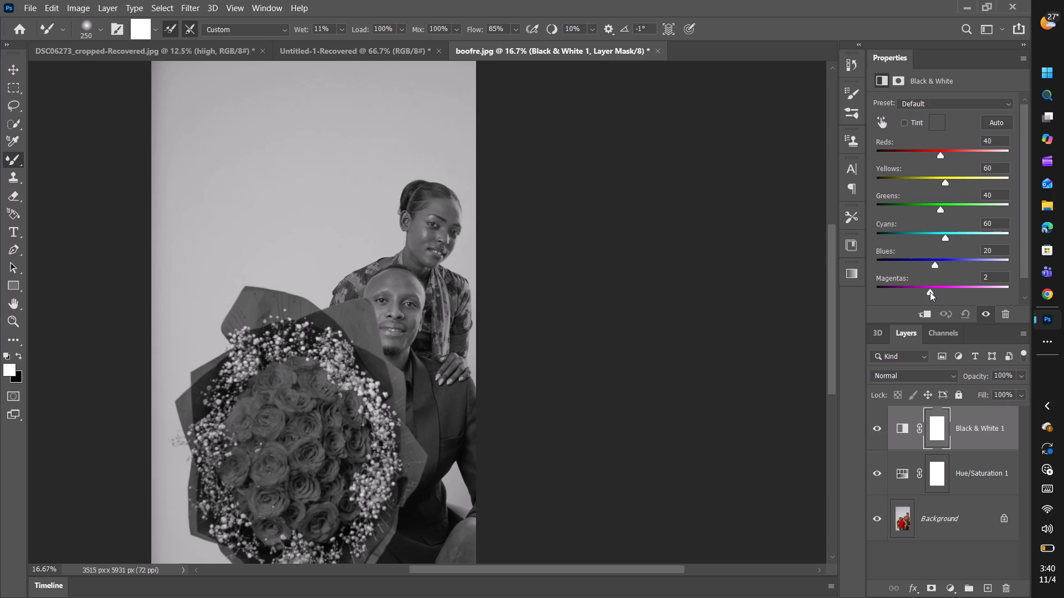
drag(930, 292, 935, 297)
click(935, 260)
drag(944, 154, 948, 152)
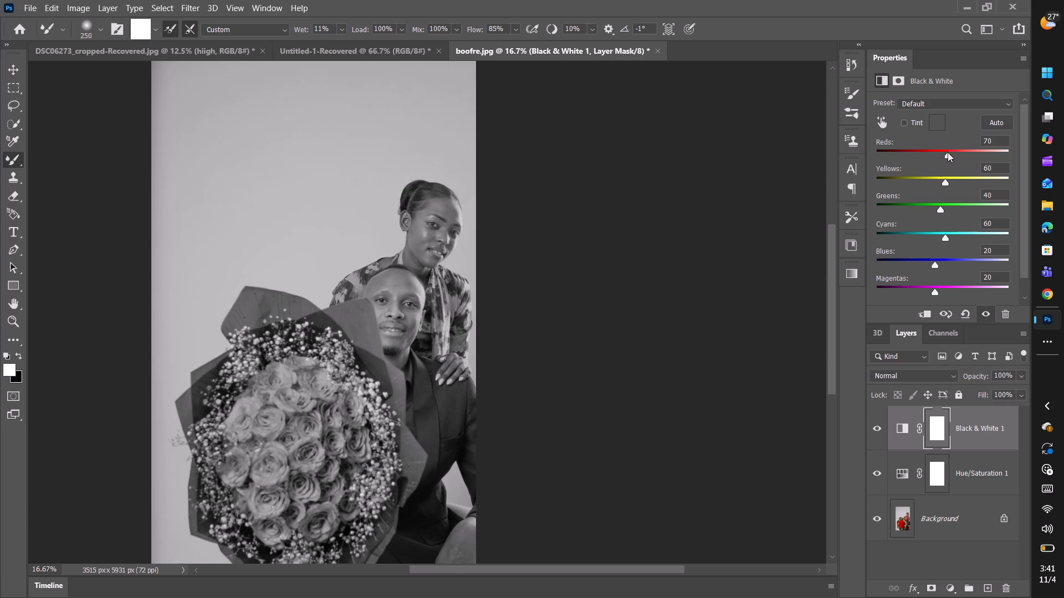
drag(948, 152, 936, 150)
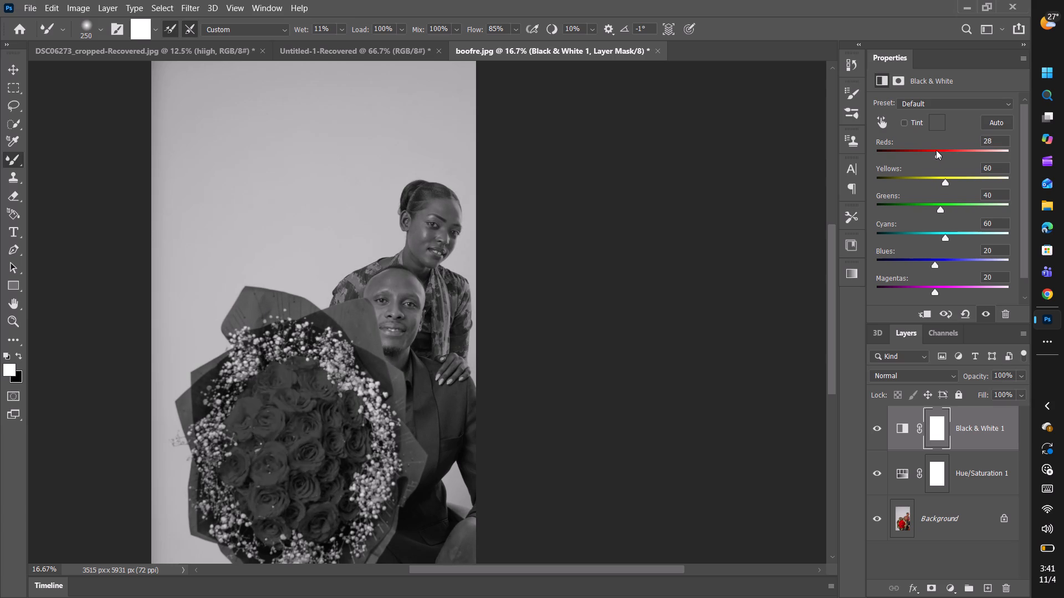
drag(936, 150, 935, 150)
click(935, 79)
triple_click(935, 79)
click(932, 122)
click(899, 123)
Preview other blend modes on the Black & White 1 layer and keep Normal.
click(963, 376)
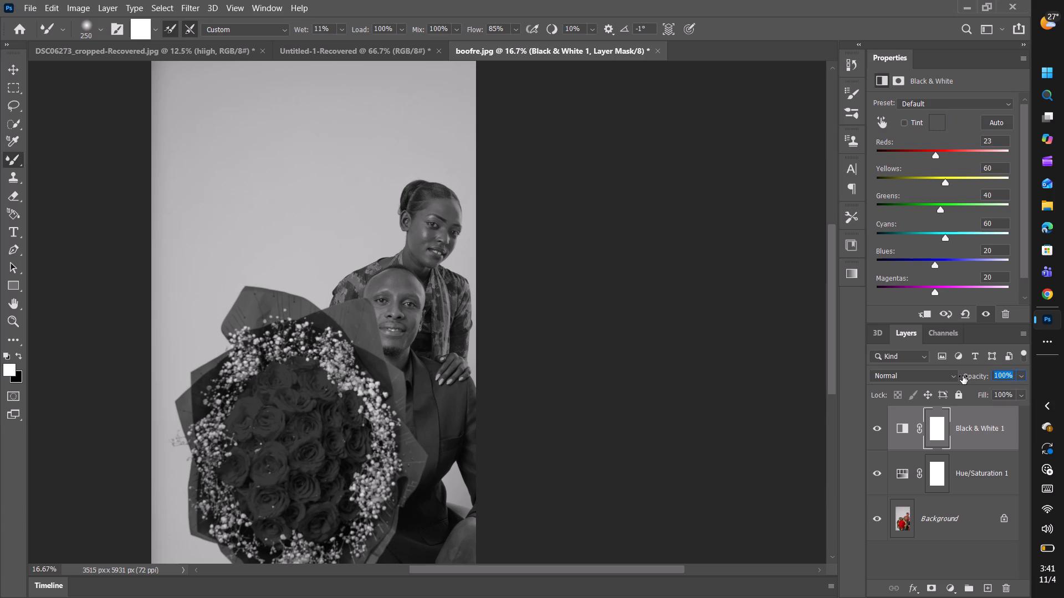
click(954, 376)
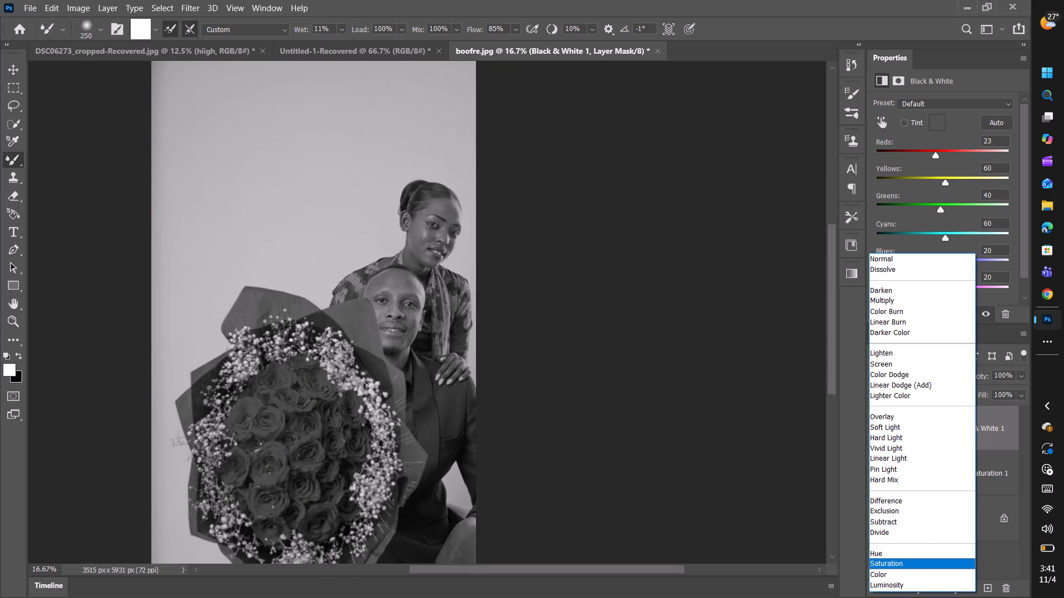
click(915, 597)
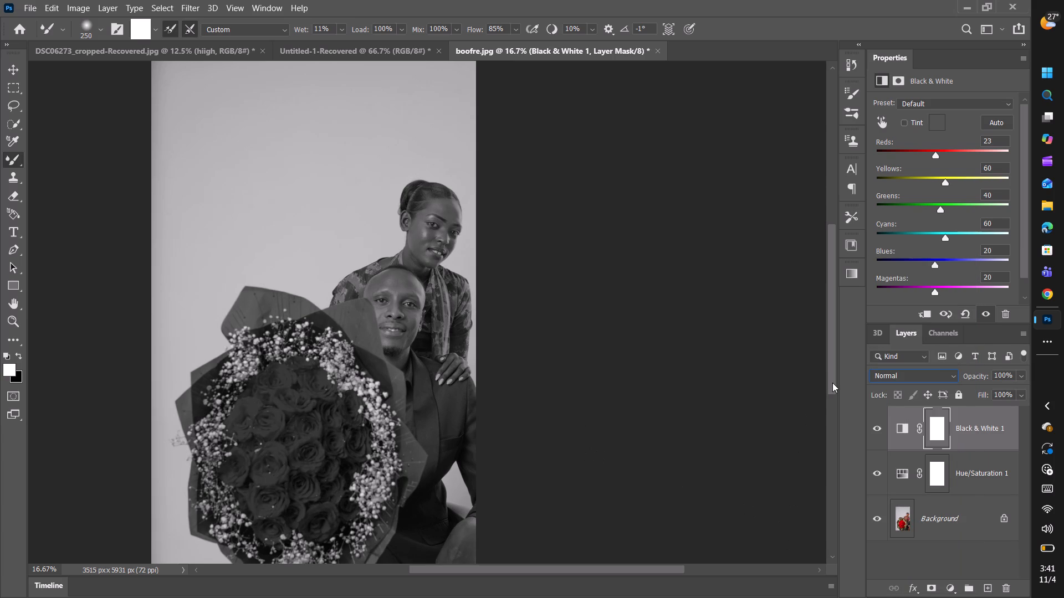
key(Return)
key(Return)
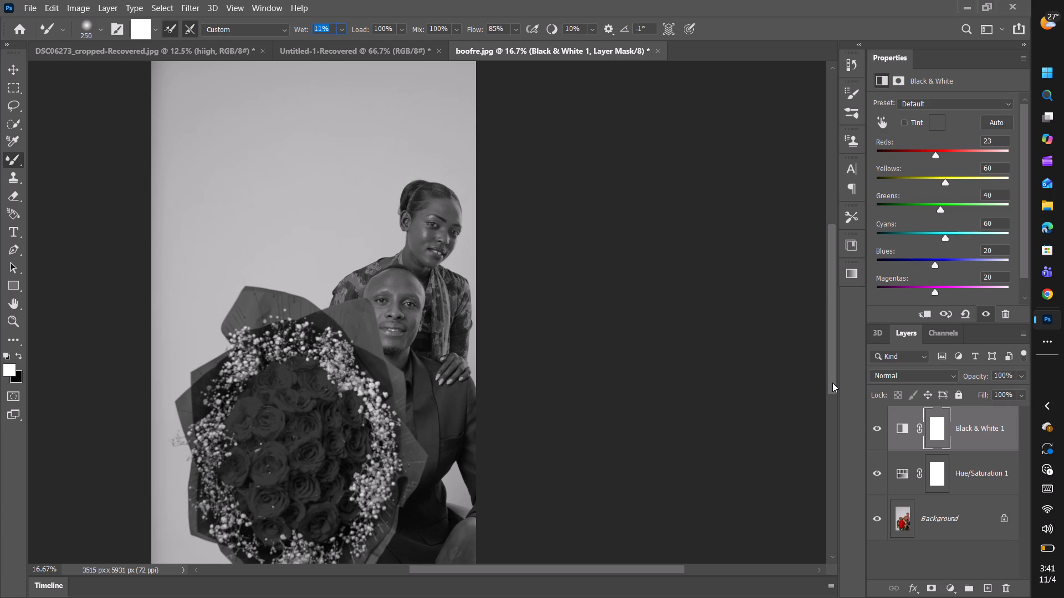
key(Return)
Save the document on the computer as a Photoshop file named v in Downloads, with layers and Maximize Compatibility enabled.
click(30, 0)
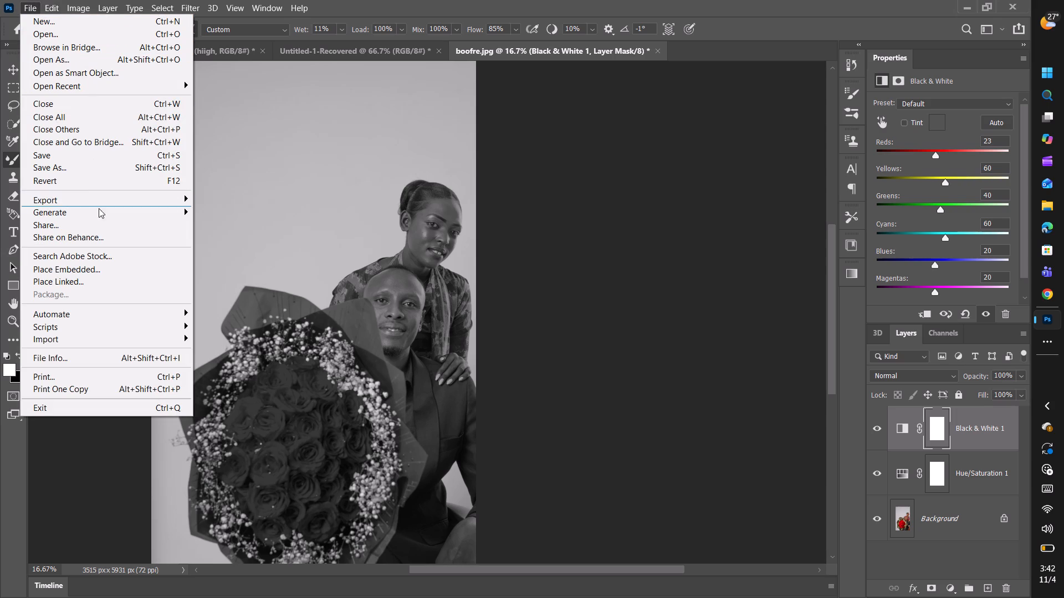
click(111, 159)
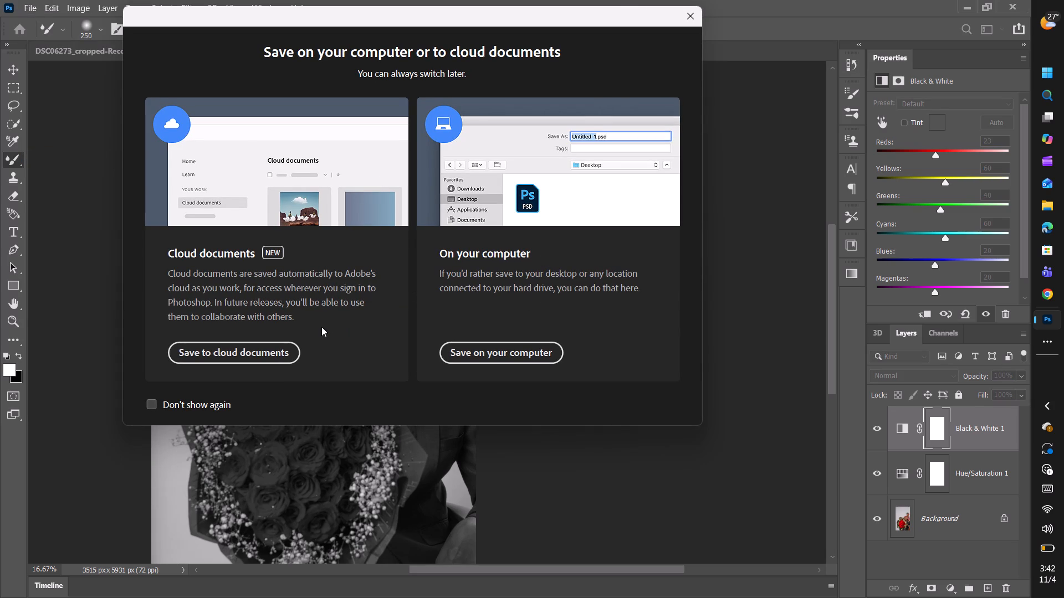
drag(314, 329, 479, 364)
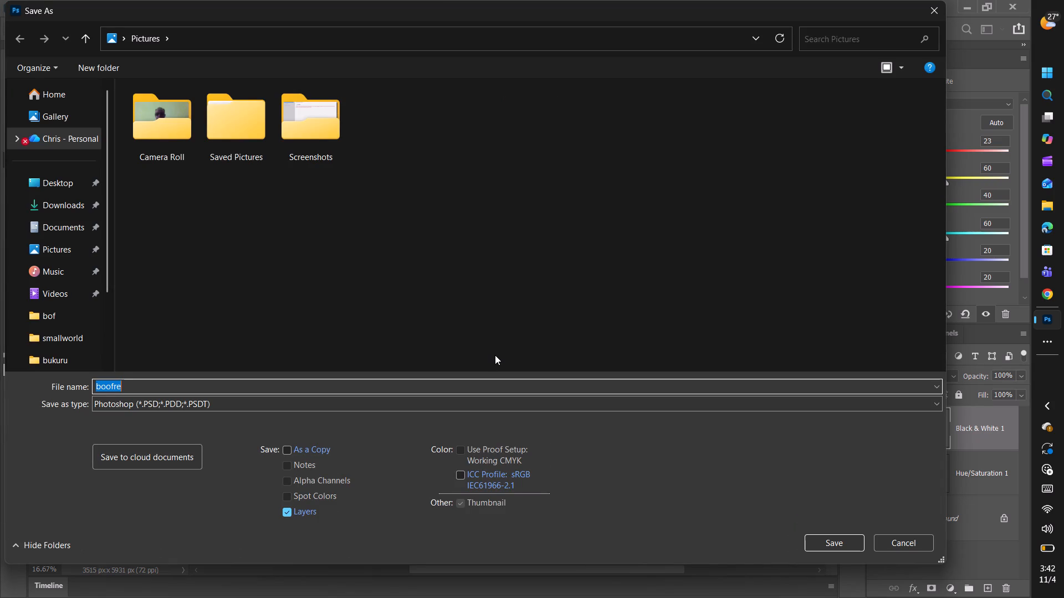
key(BackSpace)
key(BackSpace)
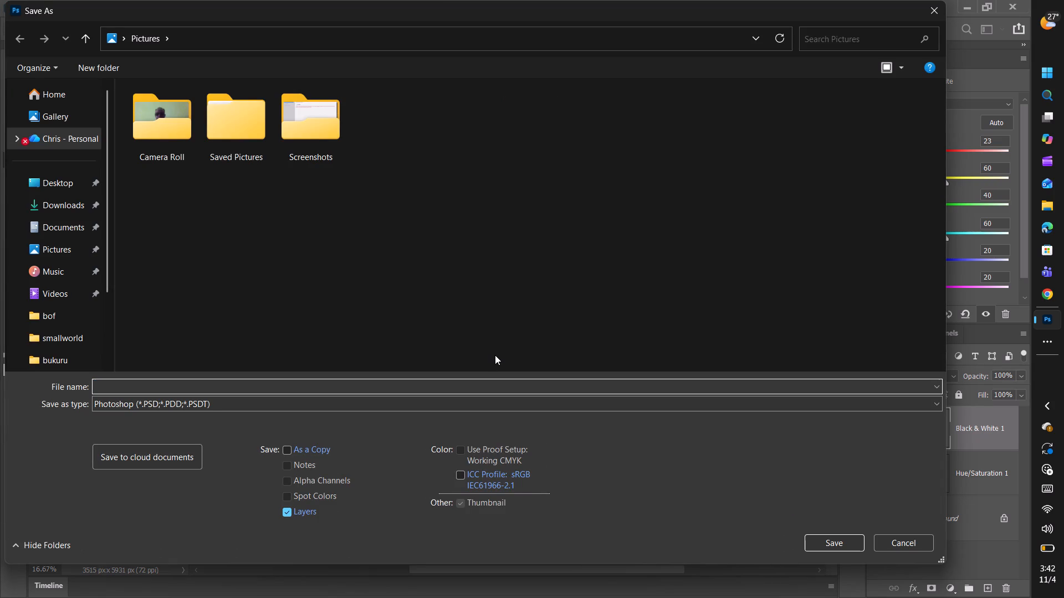
text(vvv)
key(BackSpace)
key(BackSpace)
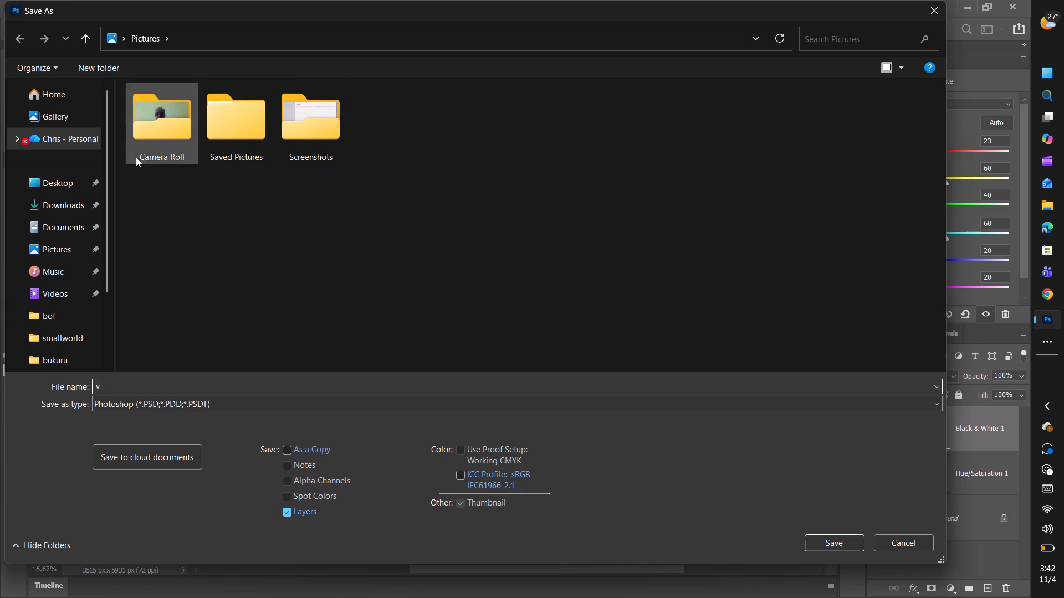
click(79, 198)
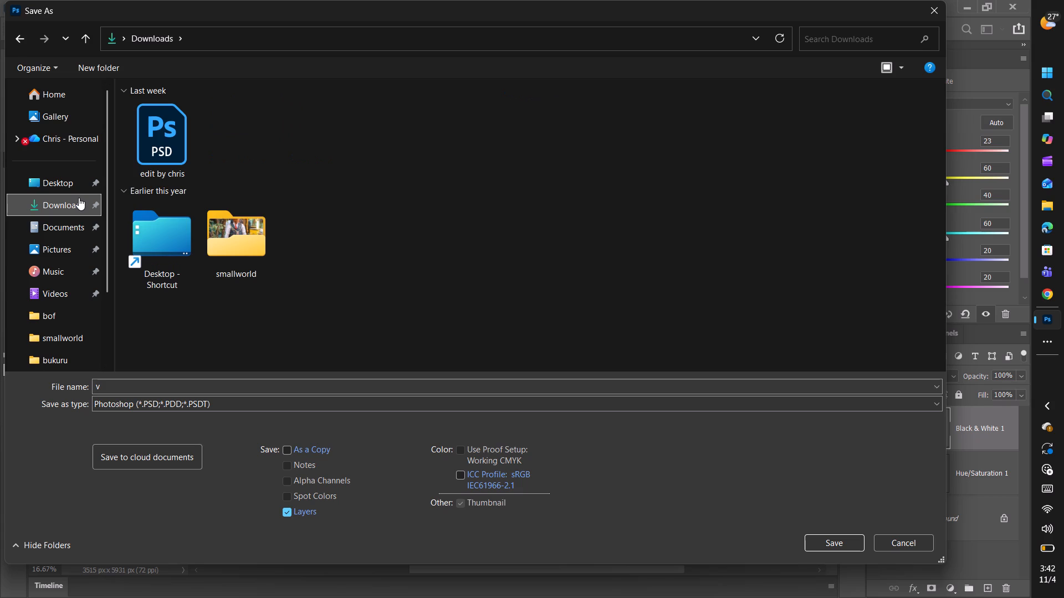
click(840, 541)
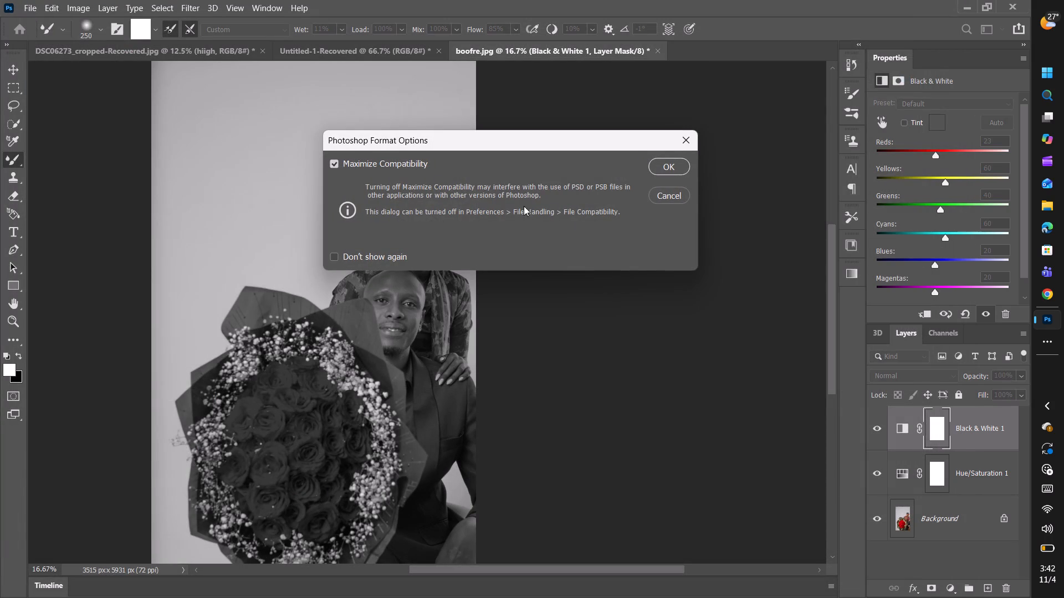
click(666, 166)
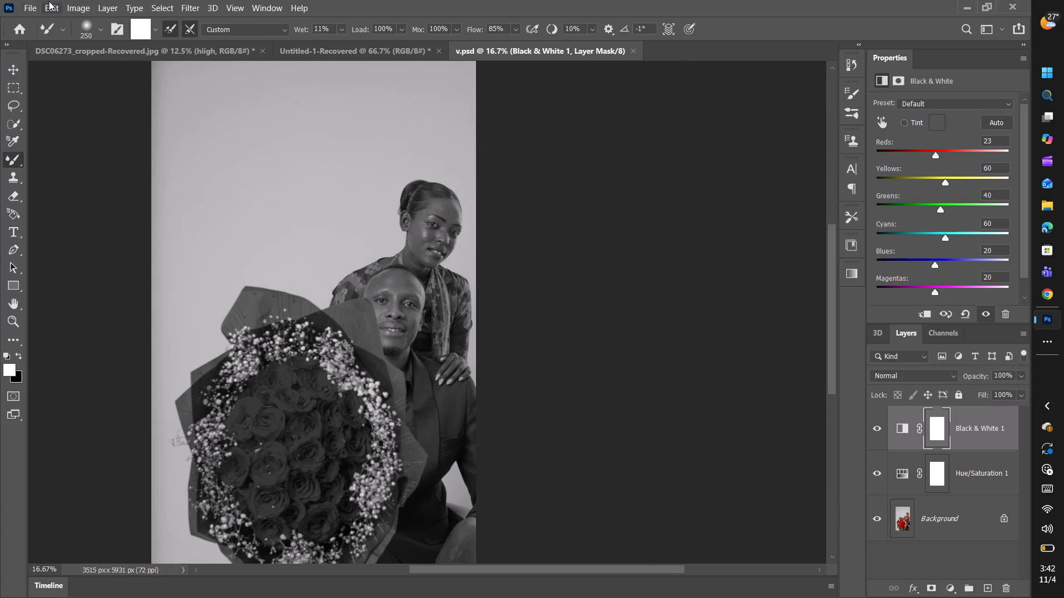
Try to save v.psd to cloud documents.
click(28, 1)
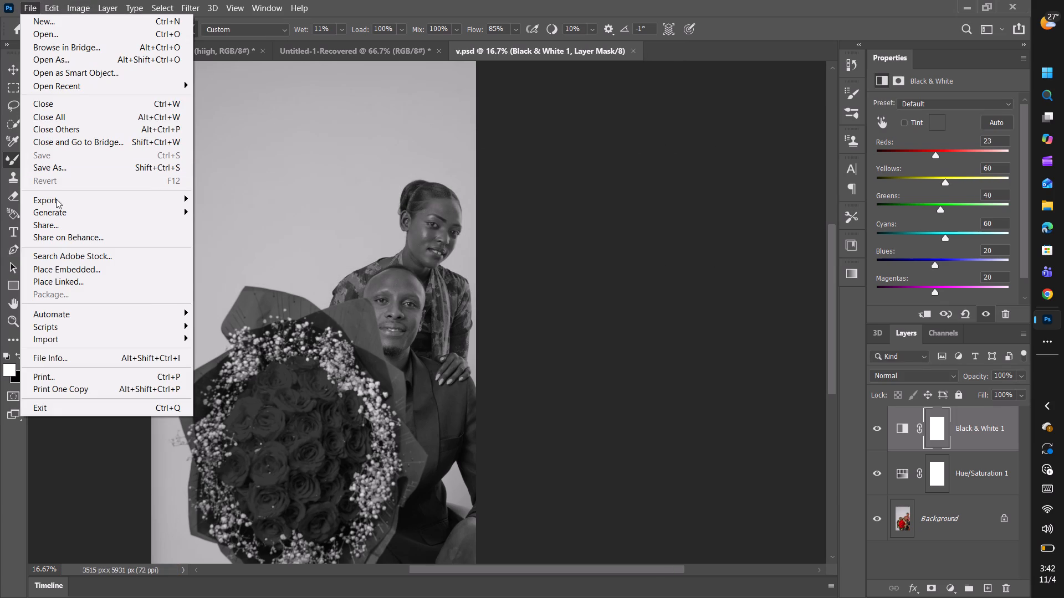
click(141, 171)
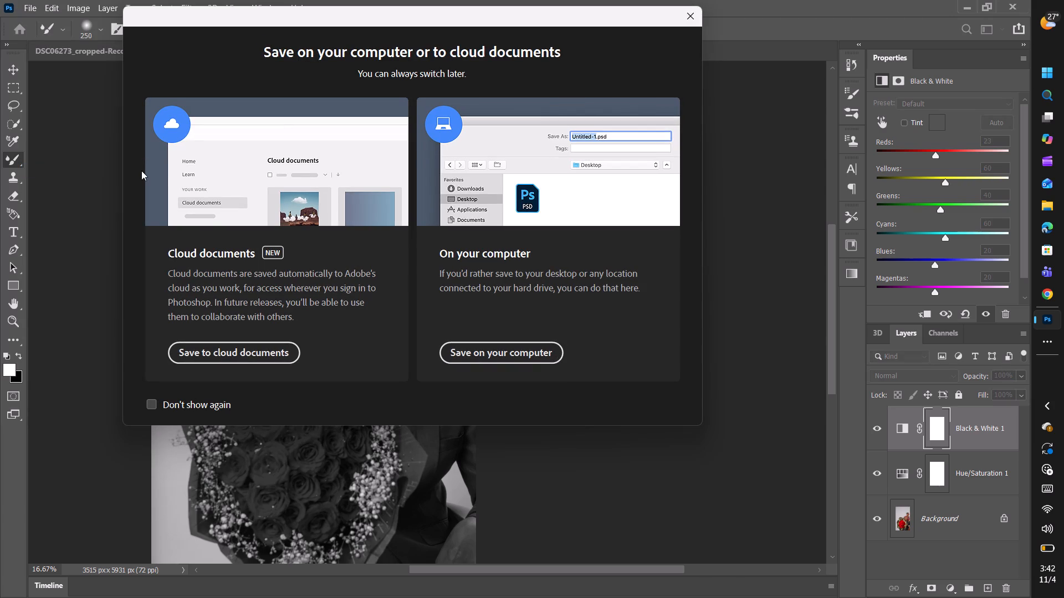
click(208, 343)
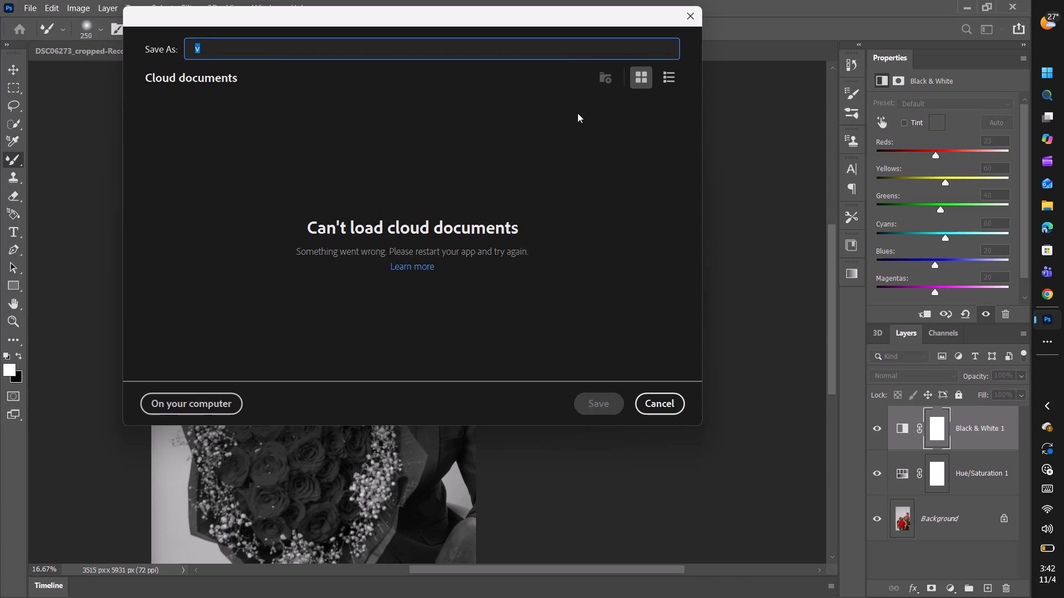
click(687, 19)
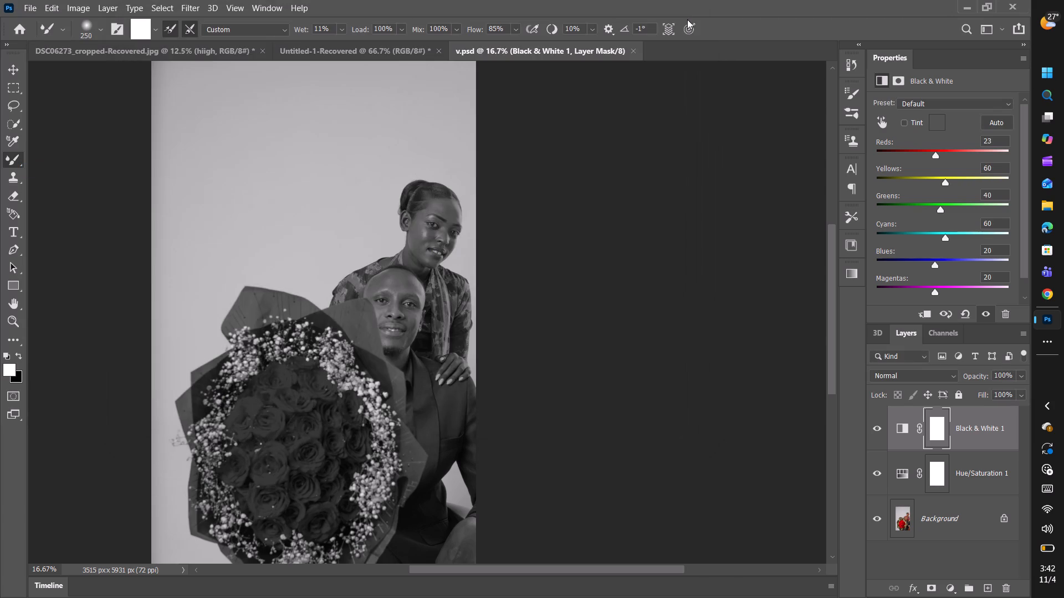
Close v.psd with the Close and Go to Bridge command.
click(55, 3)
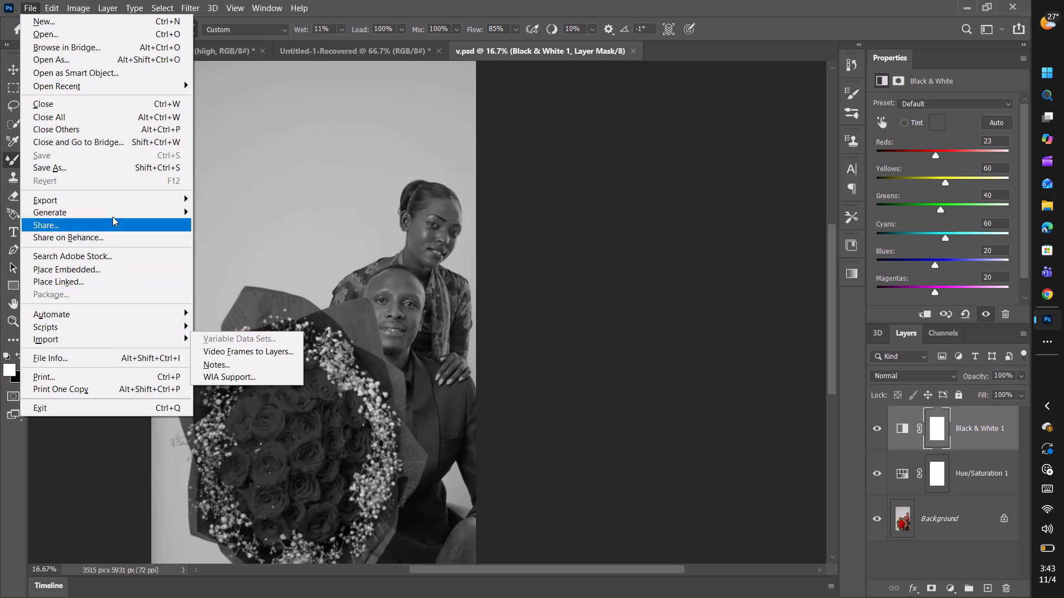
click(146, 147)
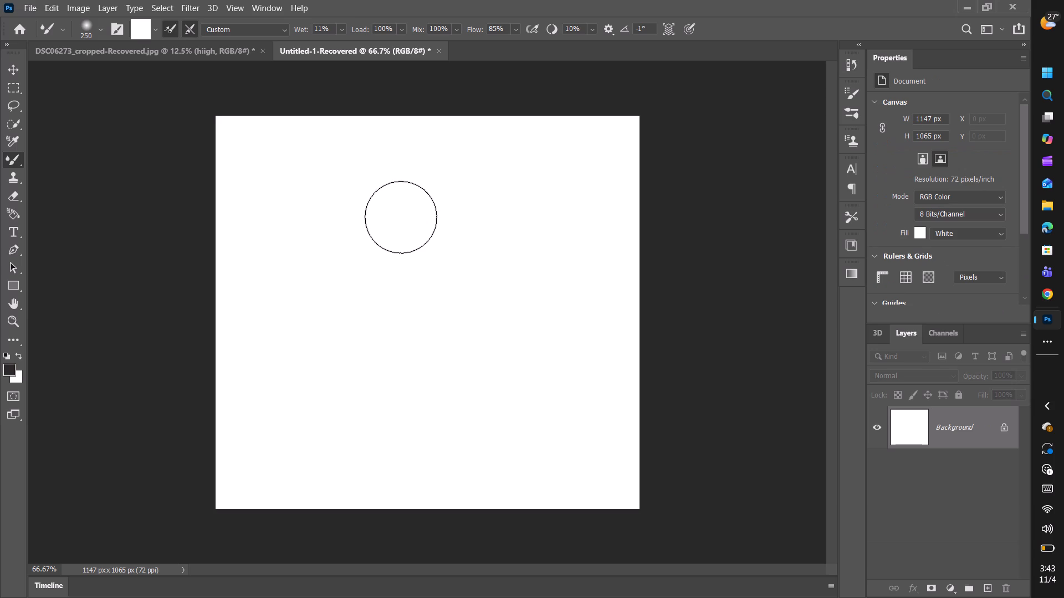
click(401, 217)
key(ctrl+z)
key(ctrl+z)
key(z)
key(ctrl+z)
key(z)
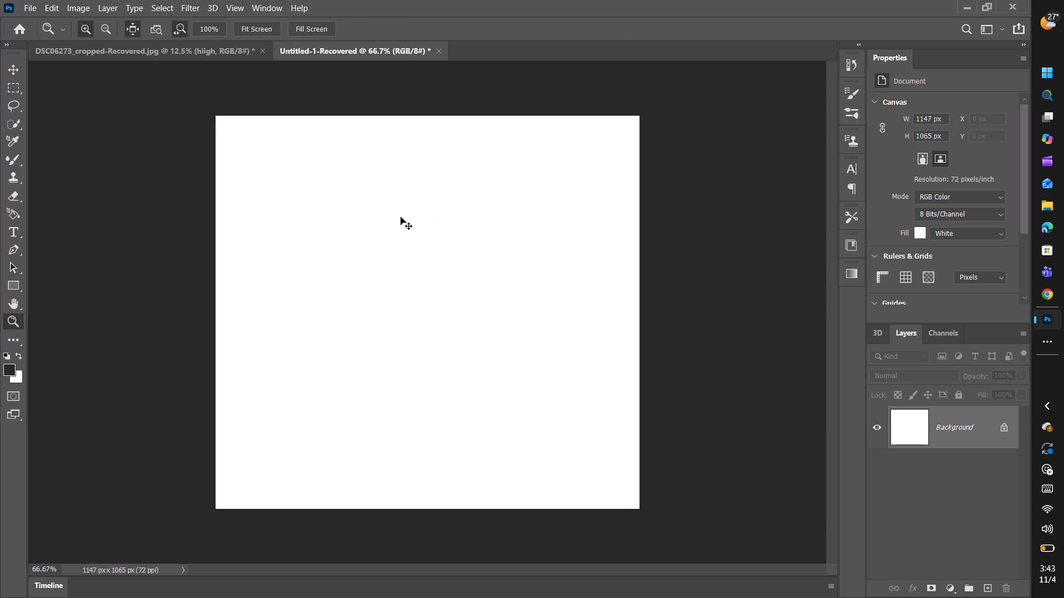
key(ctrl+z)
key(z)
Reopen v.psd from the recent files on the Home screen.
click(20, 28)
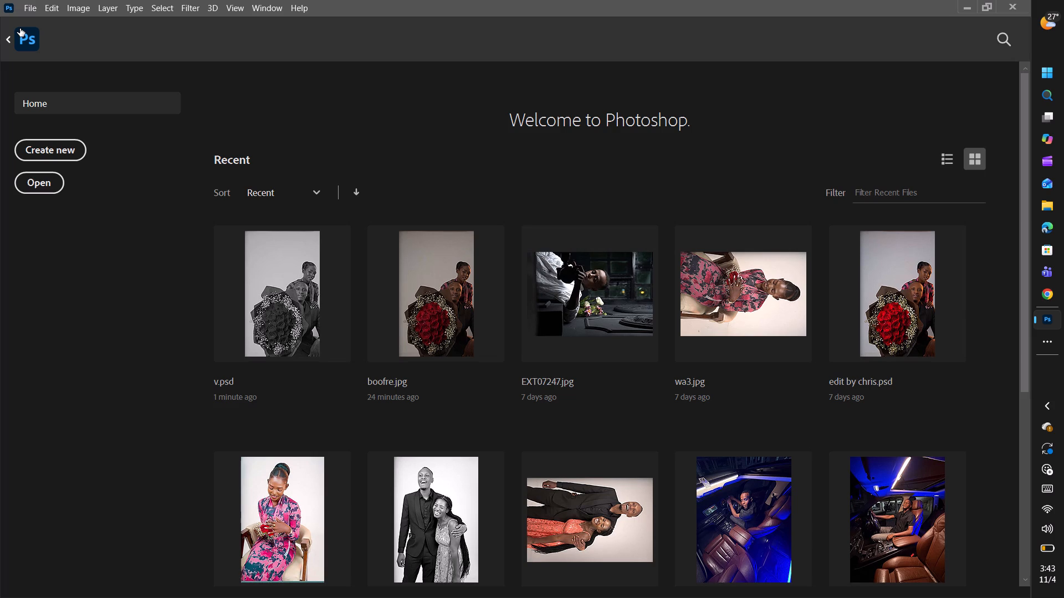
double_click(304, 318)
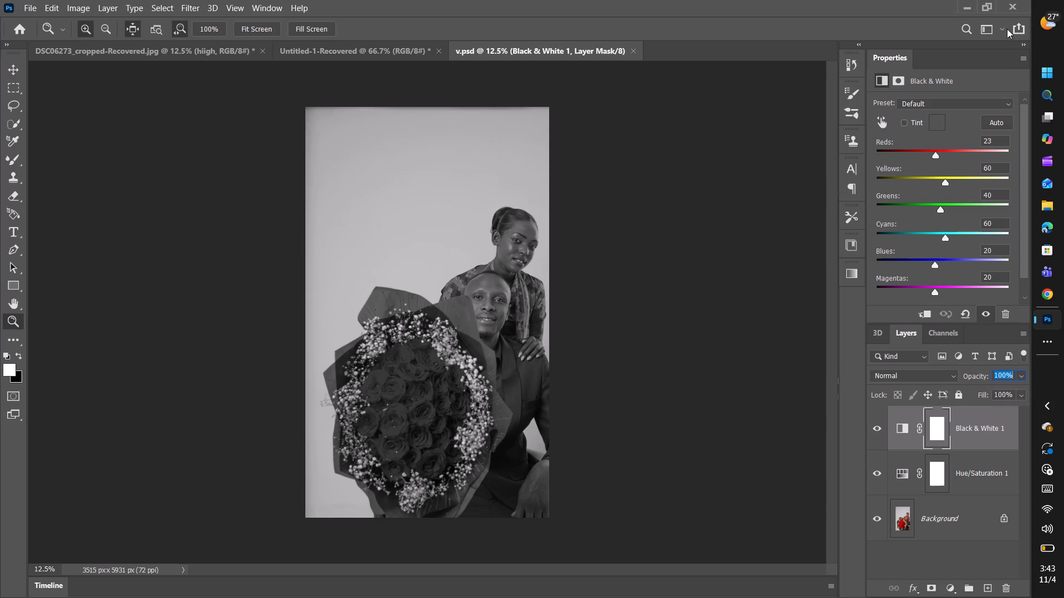
Quit the application without saving changes to Untitled-1-Recovered and DSC06273_cropped-Recovered.jpg.
click(1010, 9)
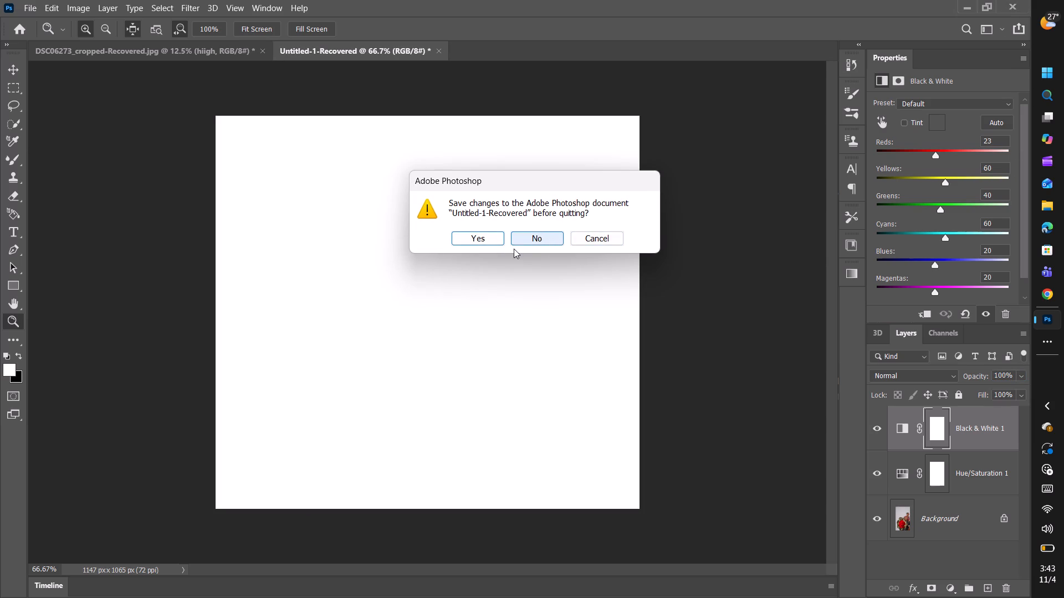
click(534, 234)
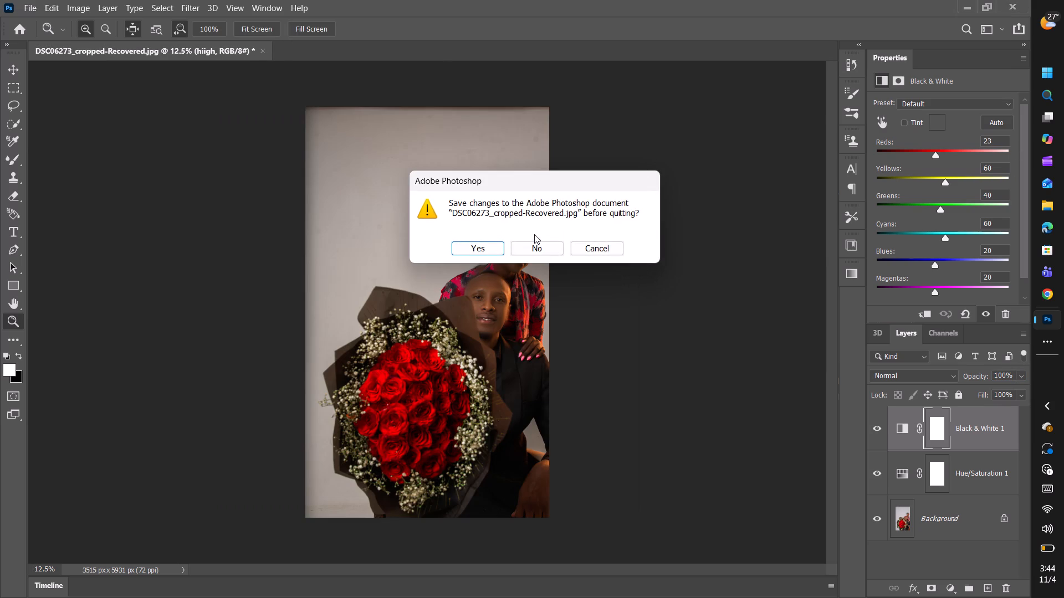
click(534, 241)
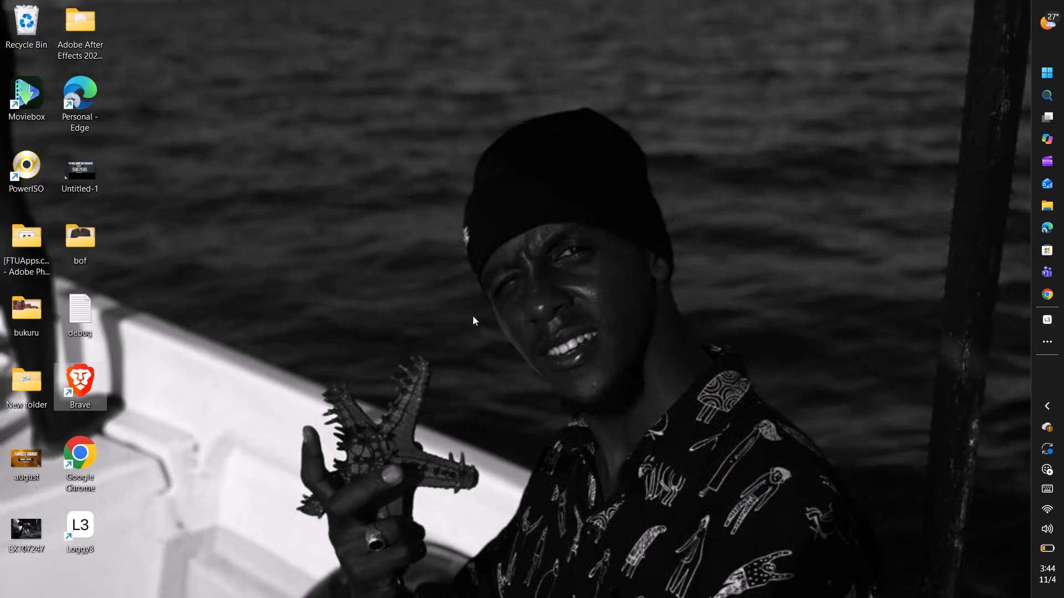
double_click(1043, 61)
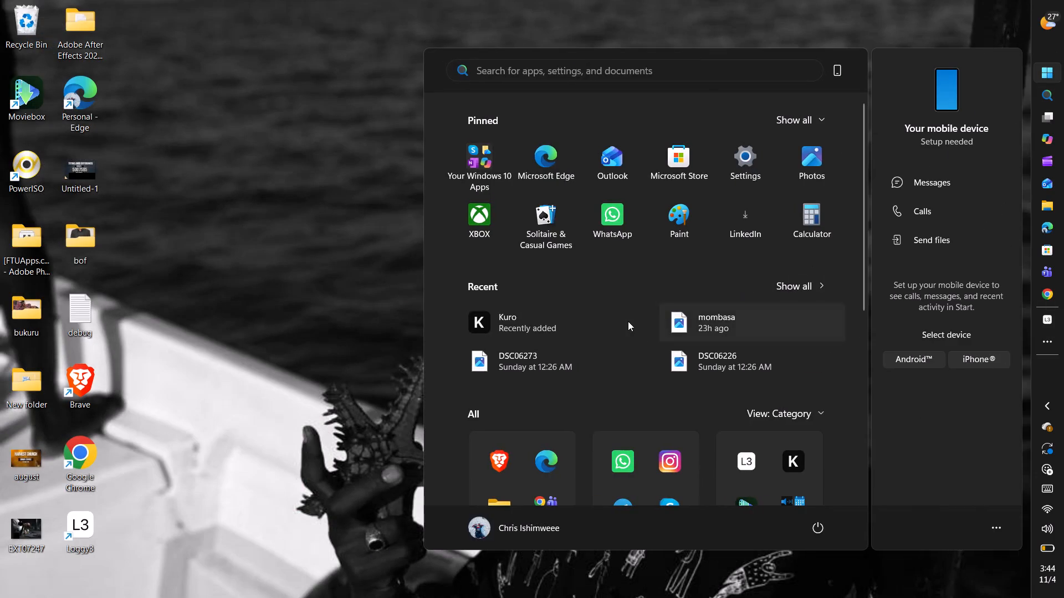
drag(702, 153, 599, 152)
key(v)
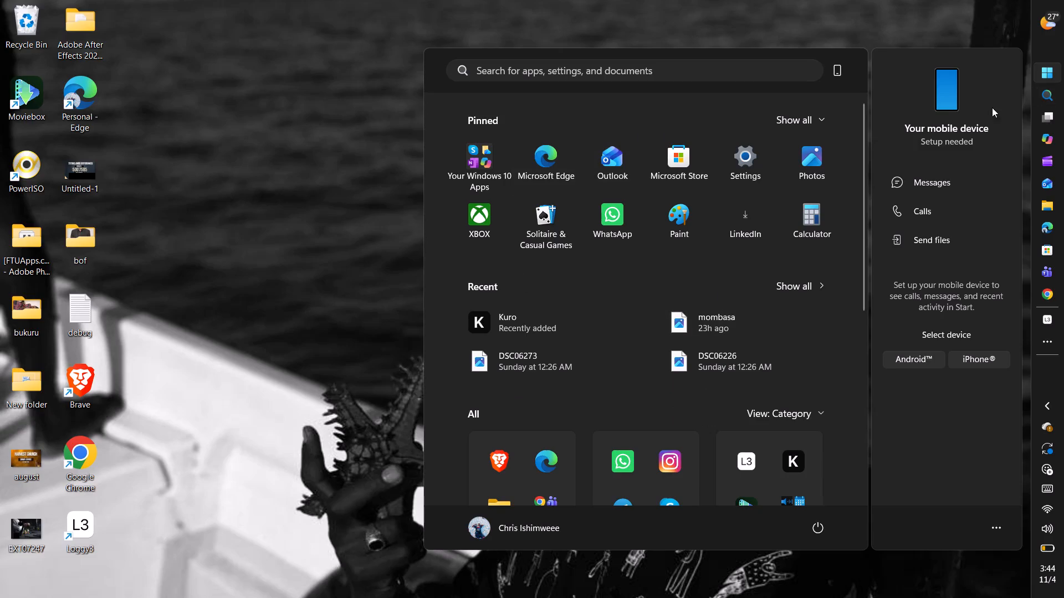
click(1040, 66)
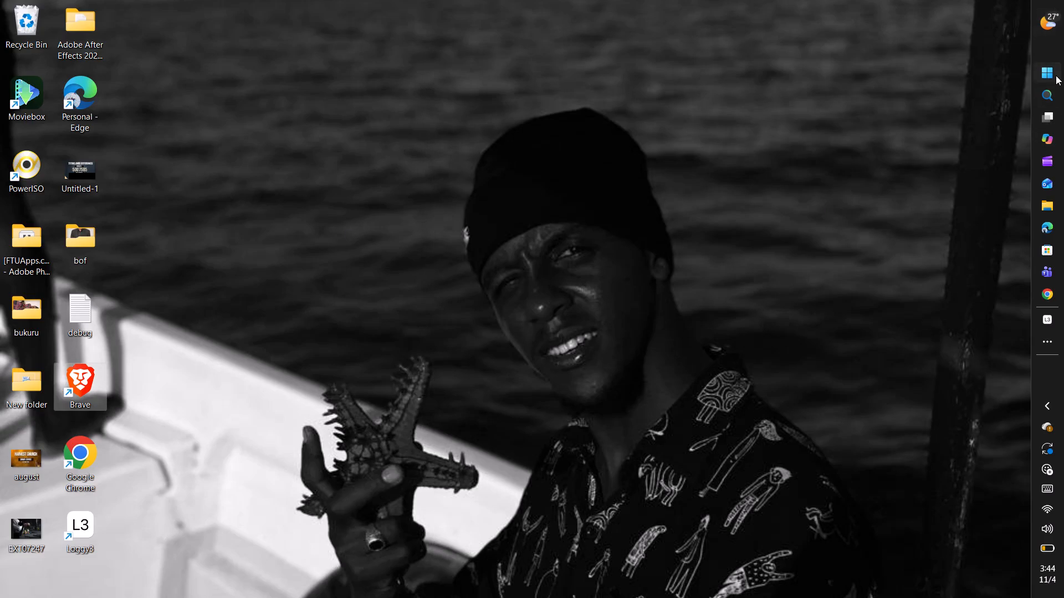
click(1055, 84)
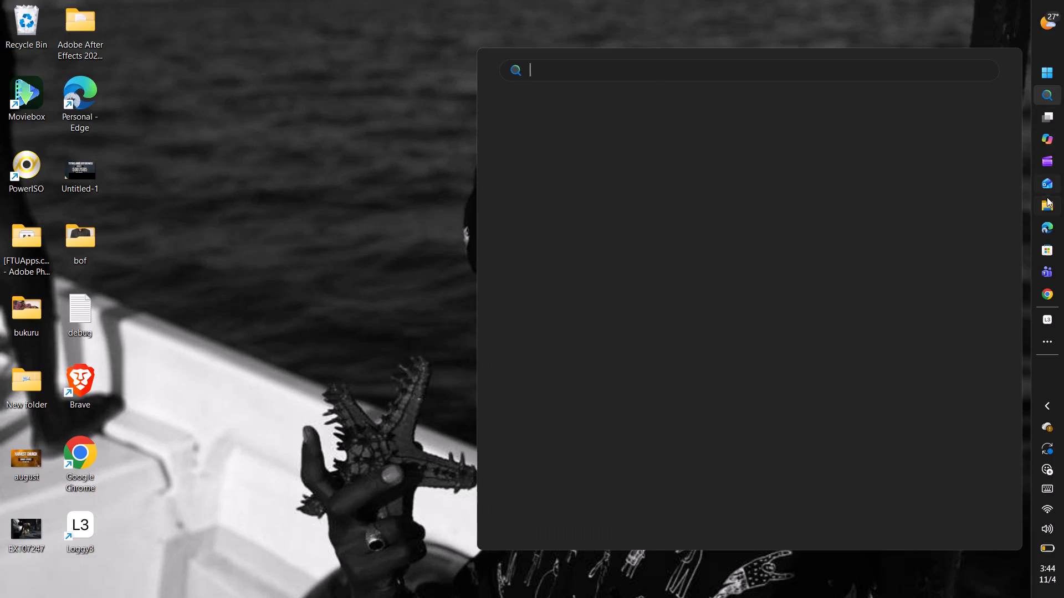
Open the edit by chris PSD from the Downloads folder in File Explorer.
double_click(1048, 202)
click(1048, 202)
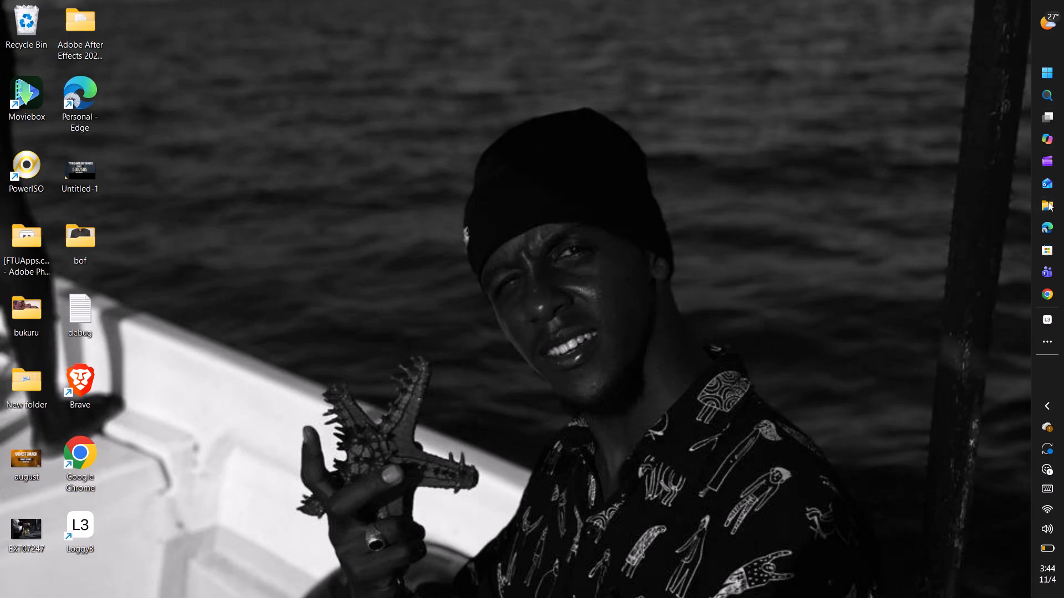
click(1048, 202)
click(1048, 207)
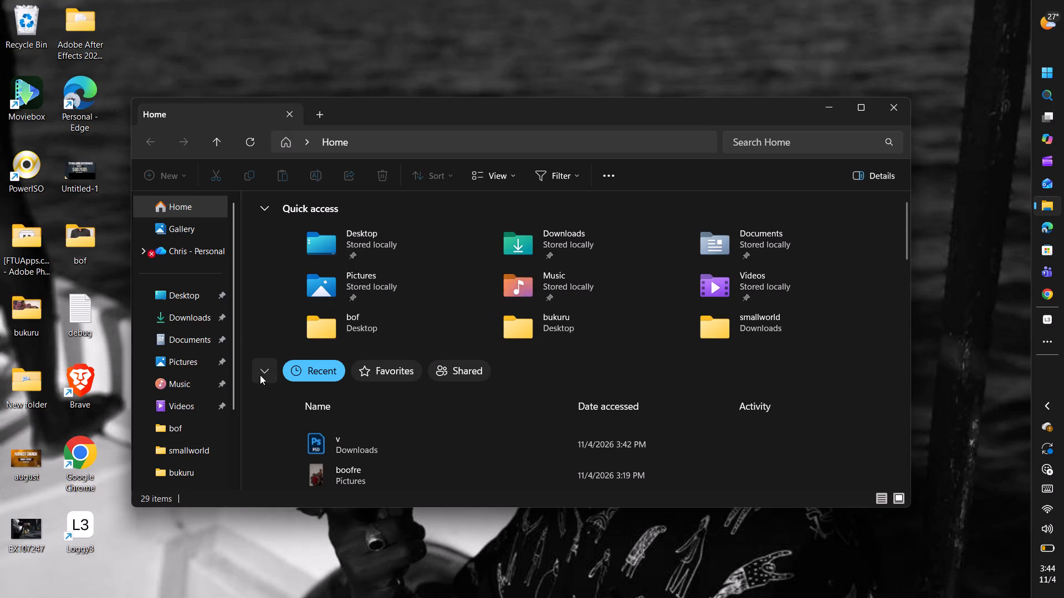
scroll(171, 390, down, 2)
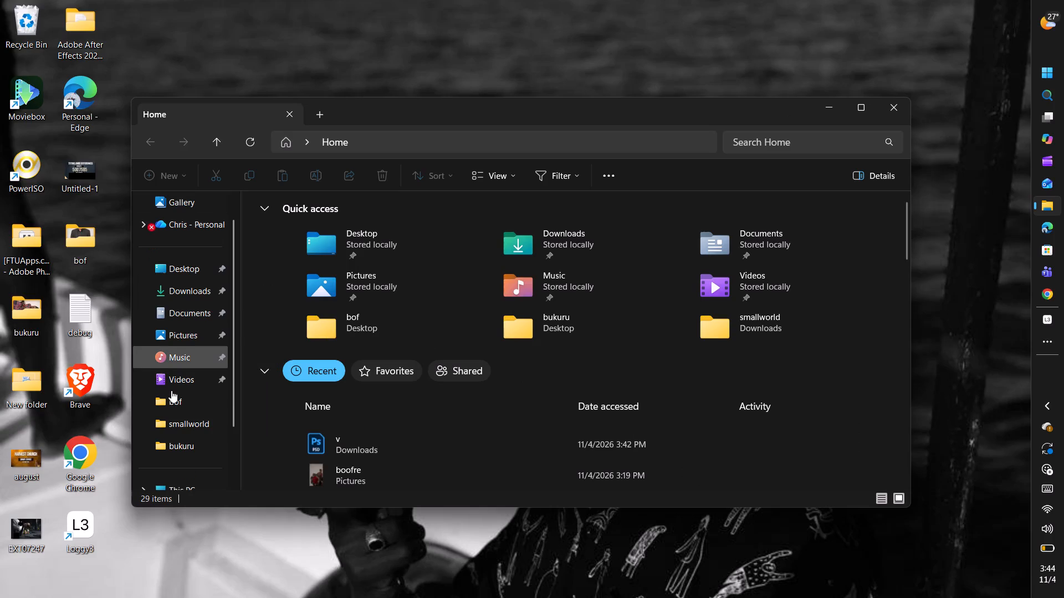
scroll(171, 390, down, 1)
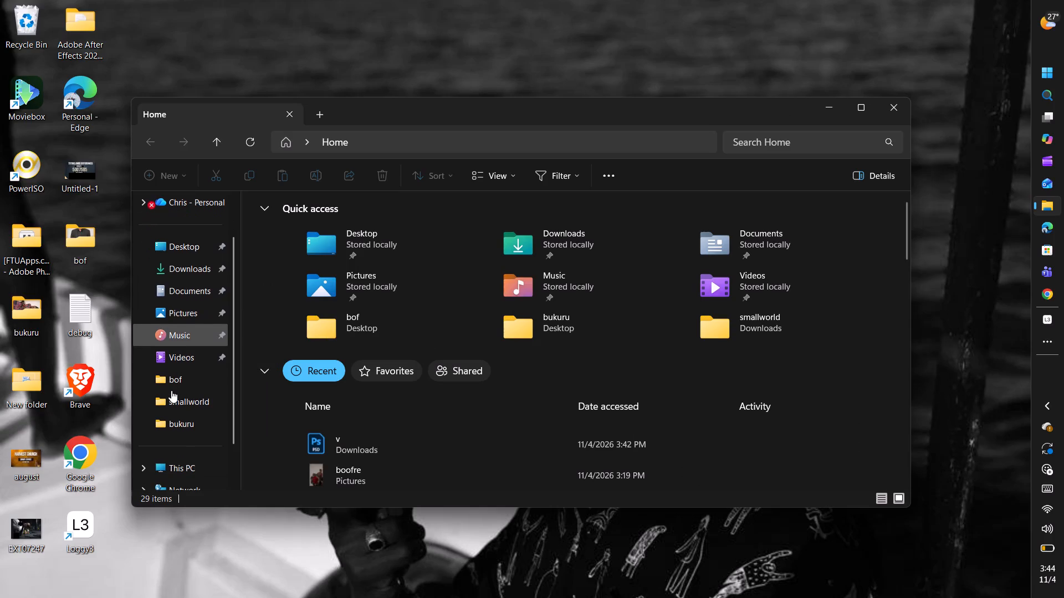
click(191, 275)
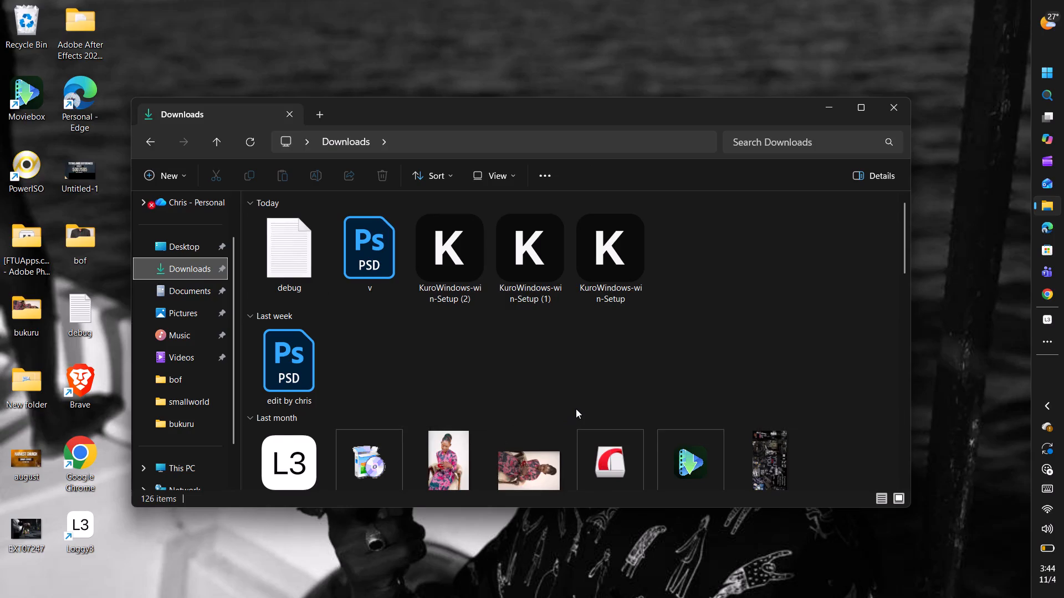
double_click(285, 364)
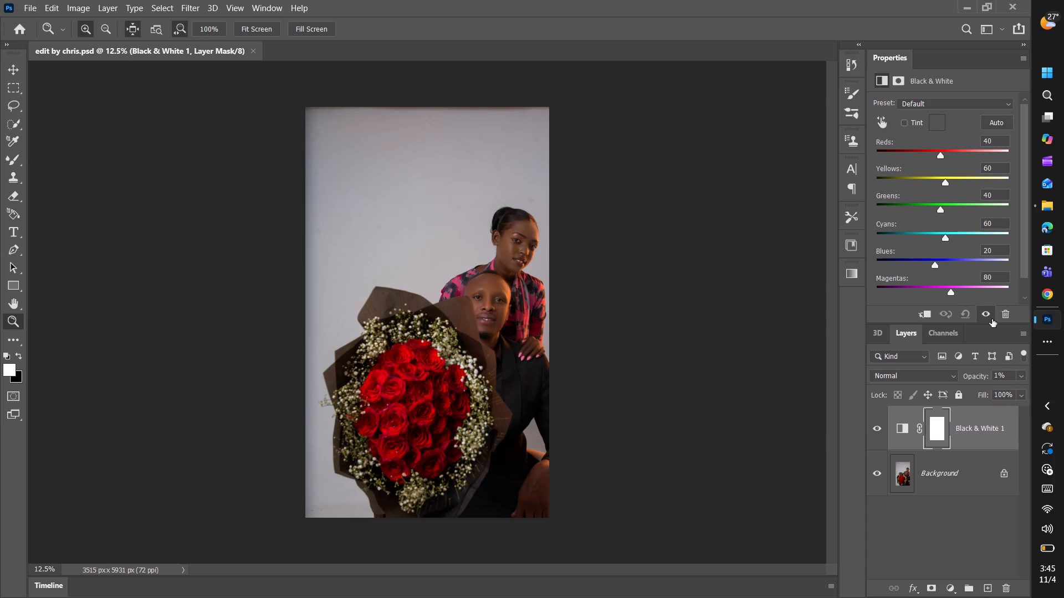
Add a Photo Filter adjustment layer with the default Warming Filter (85) above the Black & White 1 layer.
click(942, 588)
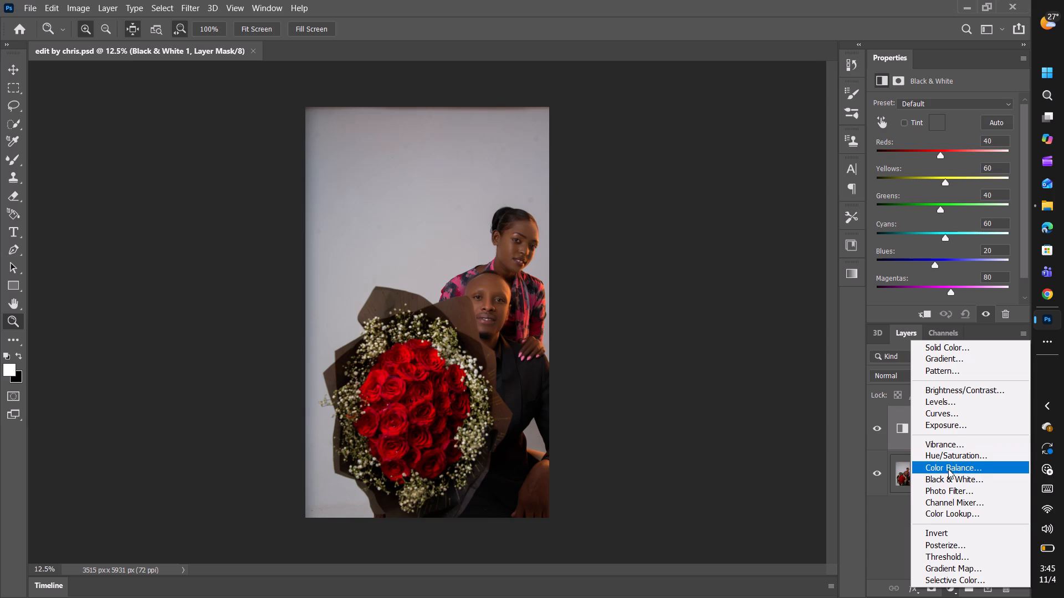
click(952, 487)
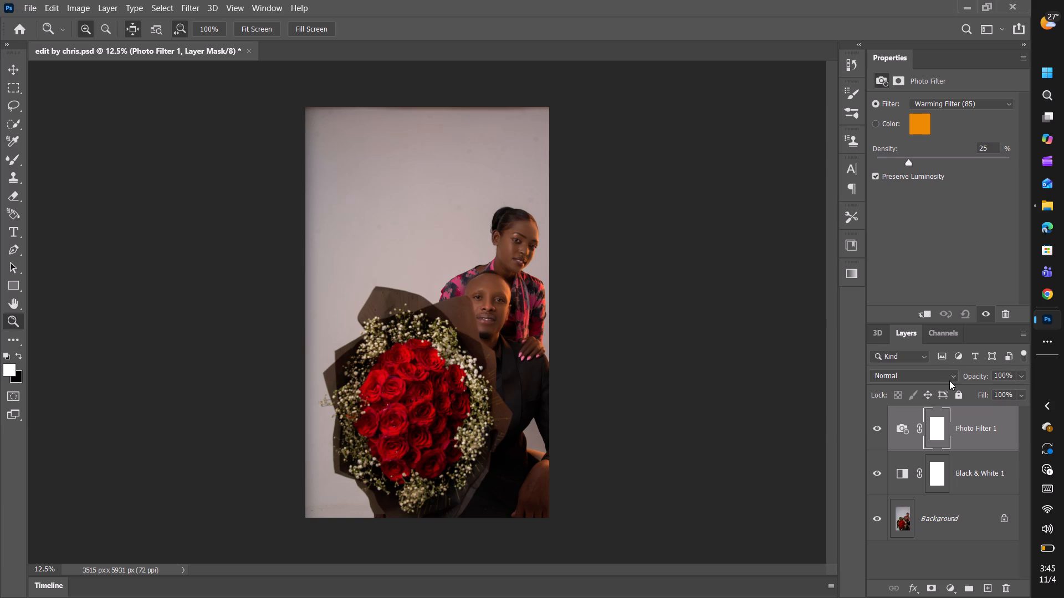
Add a second Black & White adjustment layer on top, with Magentas set to 75 and Reds to 20.
click(951, 585)
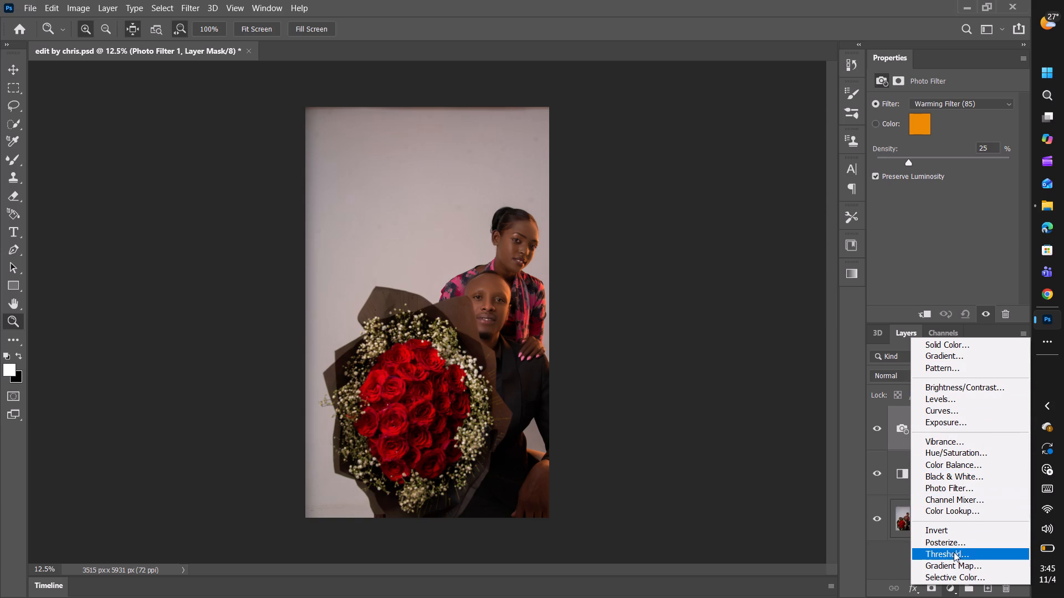
click(978, 479)
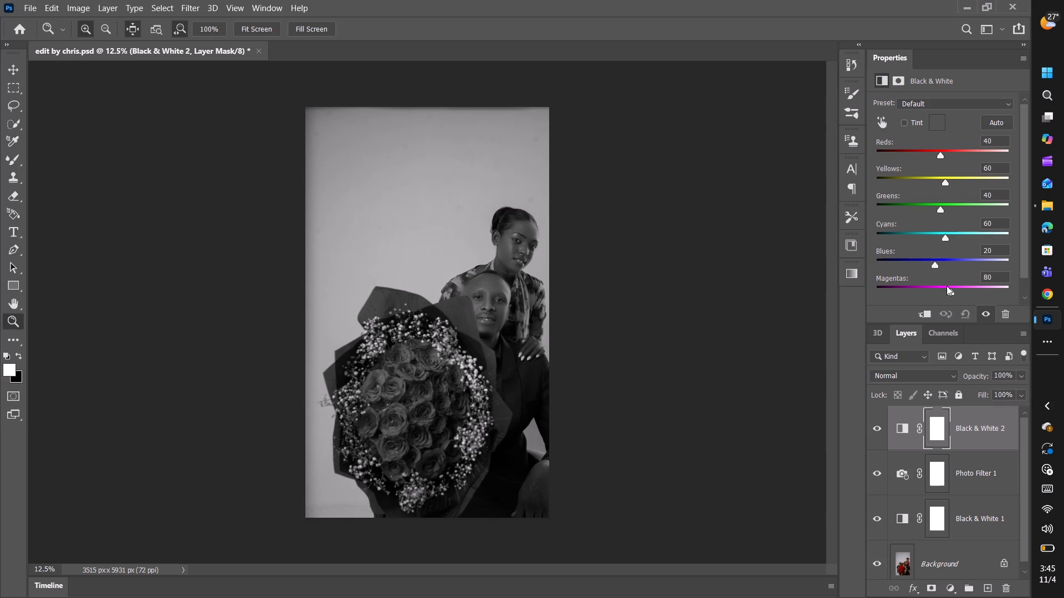
drag(952, 292, 979, 292)
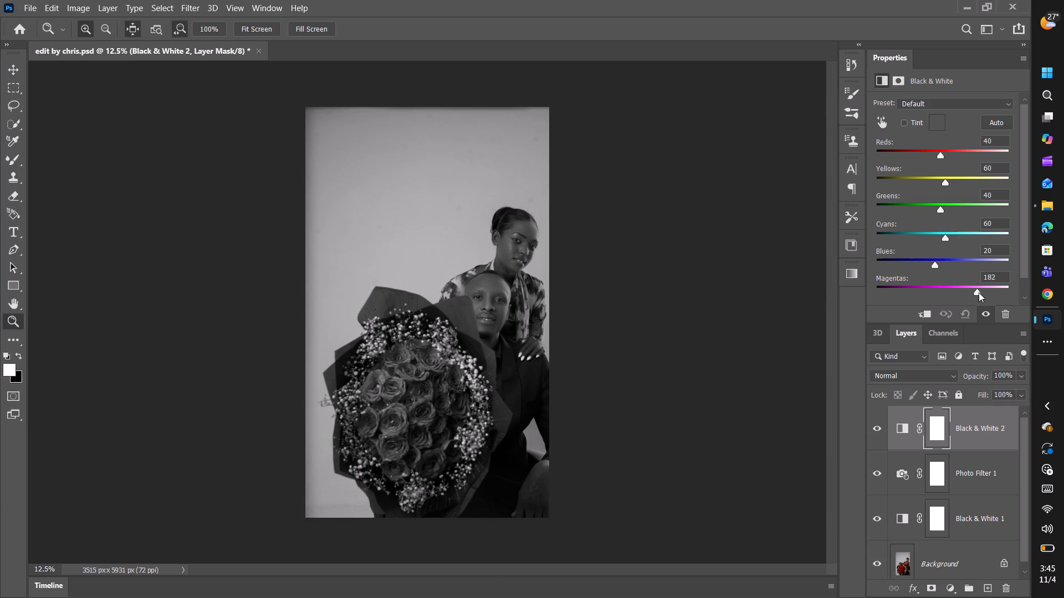
drag(979, 292, 972, 282)
drag(972, 282, 949, 281)
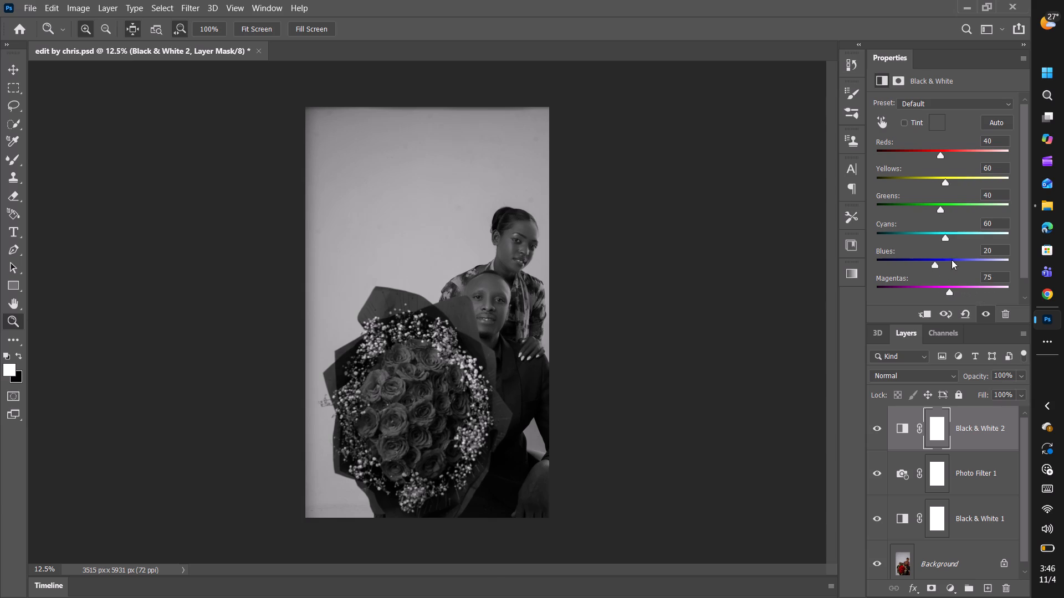
click(936, 154)
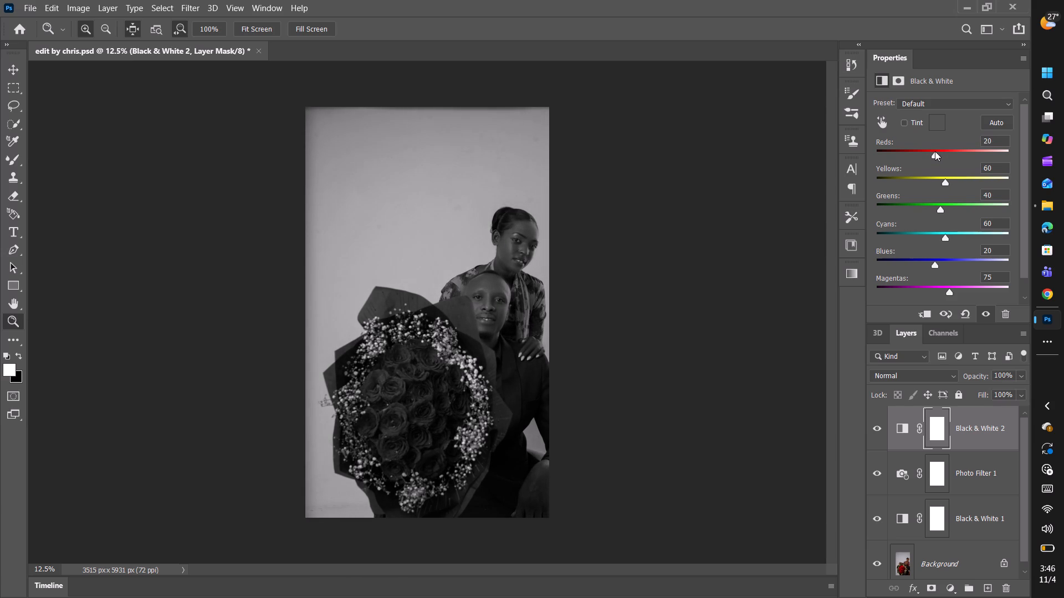
click(935, 151)
key(Return)
Save the changes to edit by chris.psd.
click(30, 1)
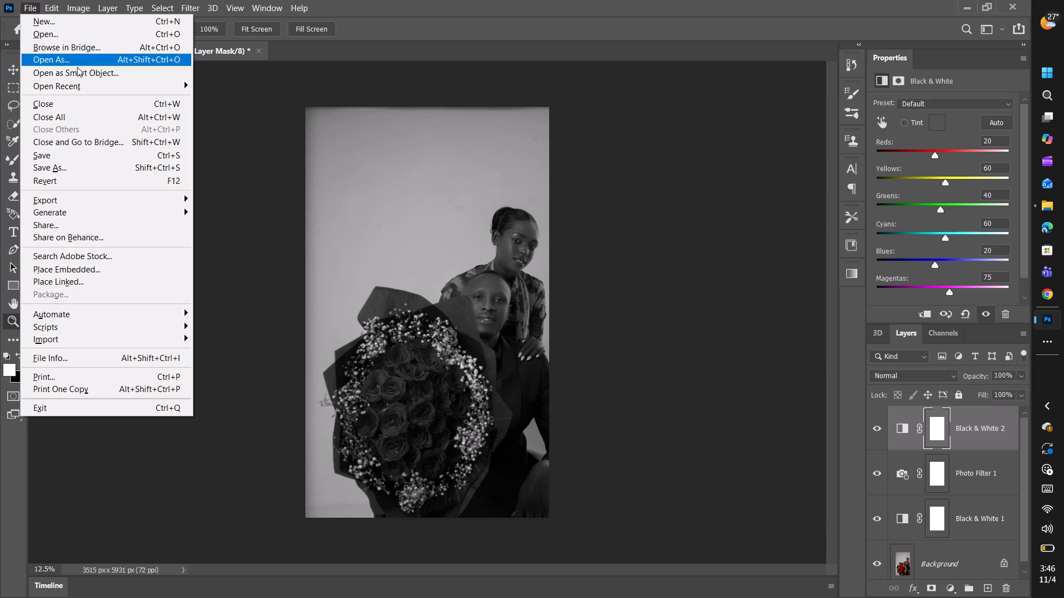
click(109, 159)
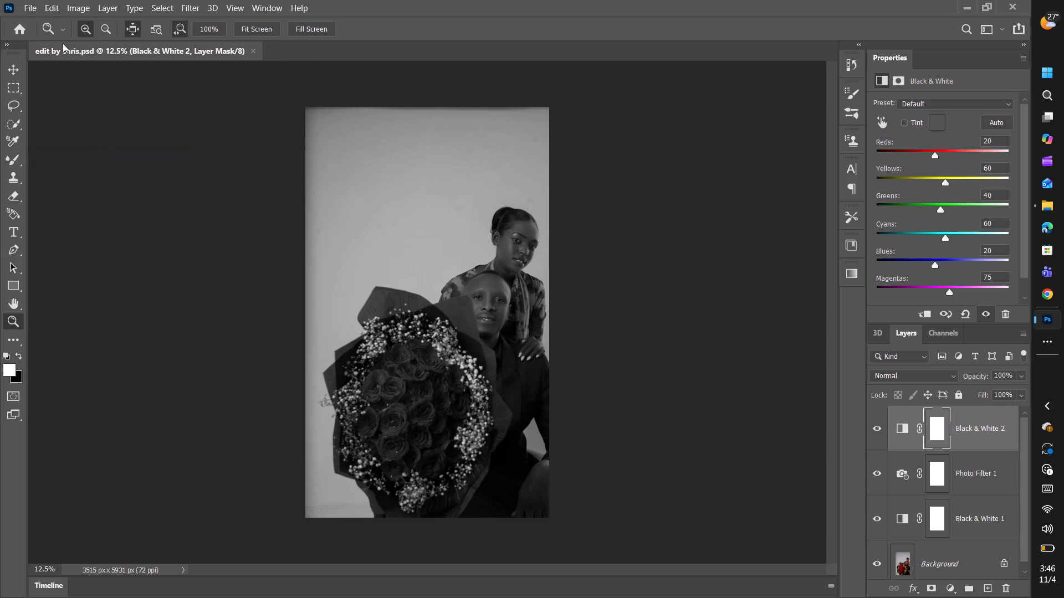
Examine the black-and-white photo at different magnifications, checking the bouquet and the couple's faces.
click(35, 11)
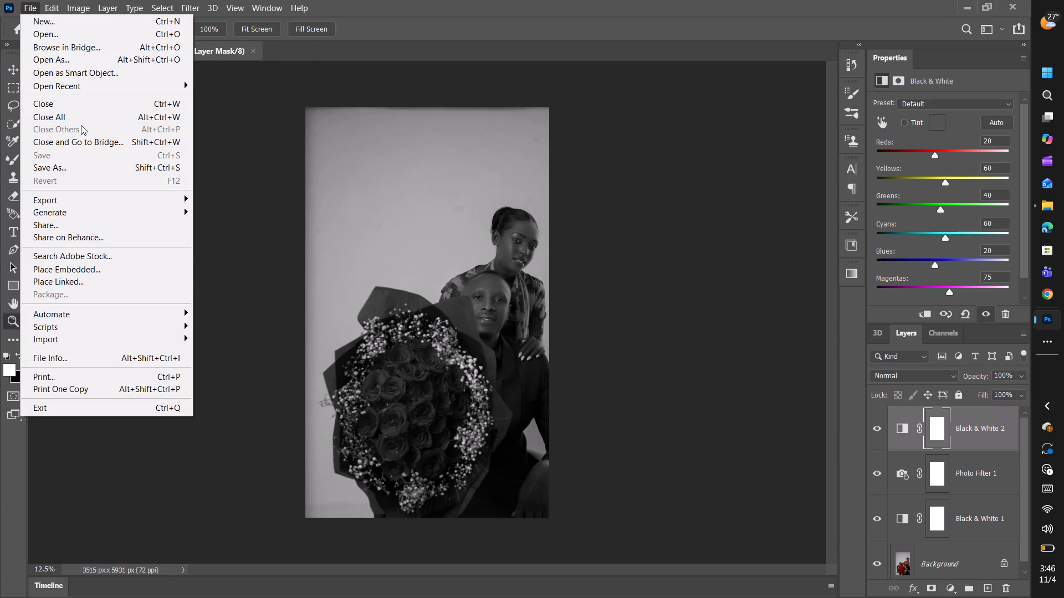
click(128, 202)
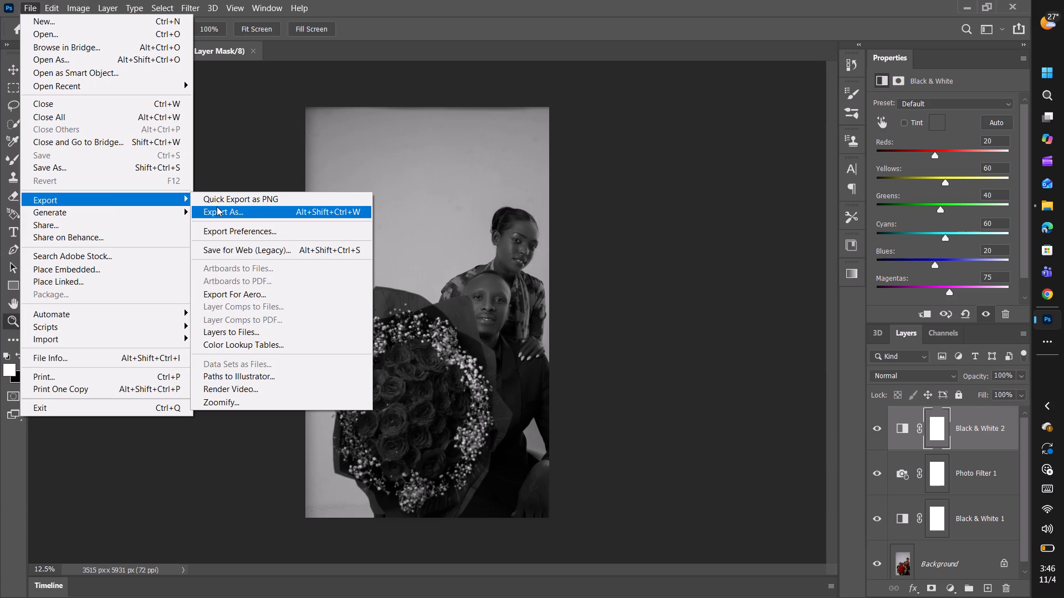
click(454, 359)
triple_click(454, 359)
click(454, 359)
click(454, 359)
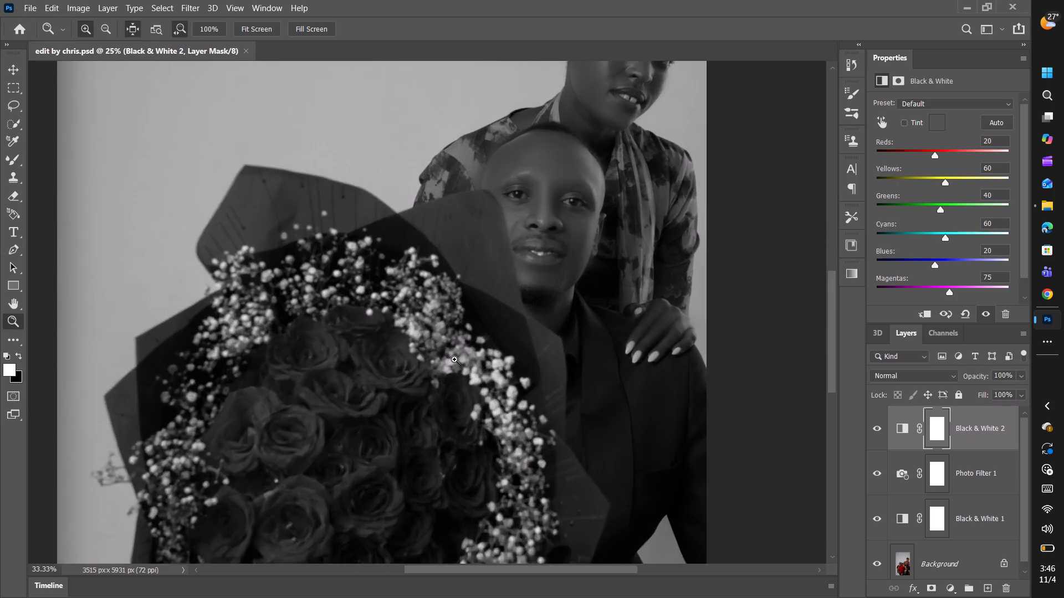
scroll(454, 359, up, 3)
scroll(454, 359, down, 1)
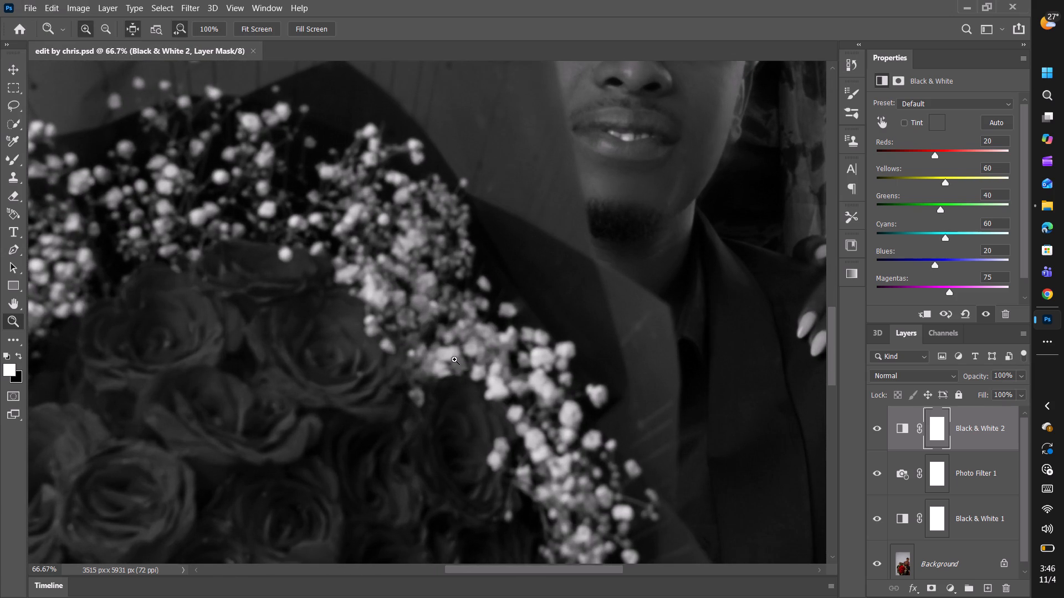
scroll(454, 359, down, 1)
triple_click(454, 359)
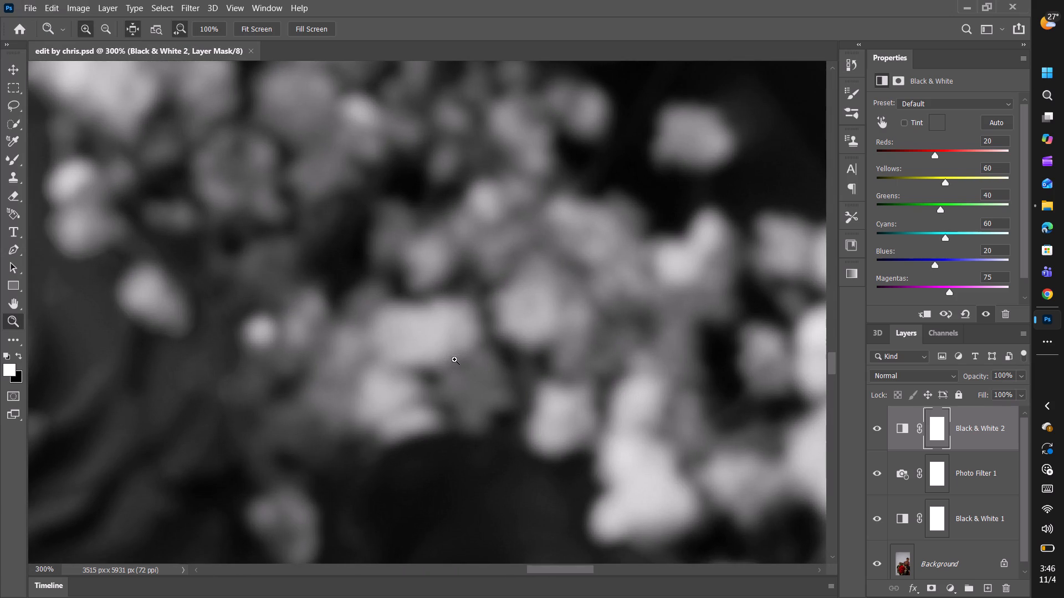
key(ctrl+minus)
key(ctrl+minus)
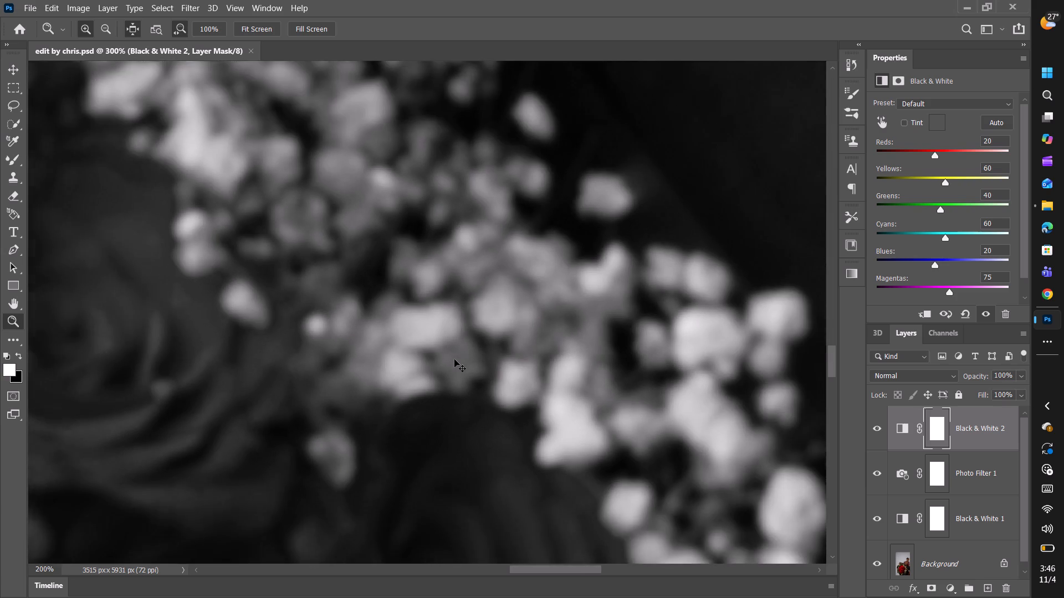
key(ctrl+minus)
key(ctrl+minus)
key(ctrl+minus)
key(ctrl+minus)
key(ctrl+minus)
key(ctrl+minus)
key(ctrl+minus)
key(ctrl+minus)
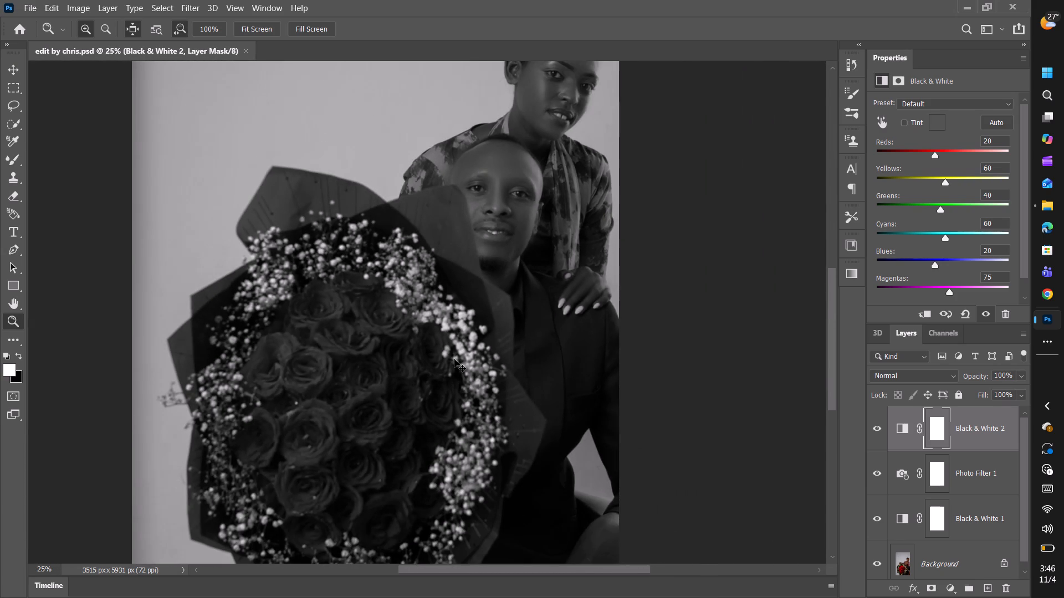
key(ctrl+minus)
key(ctrl+equal)
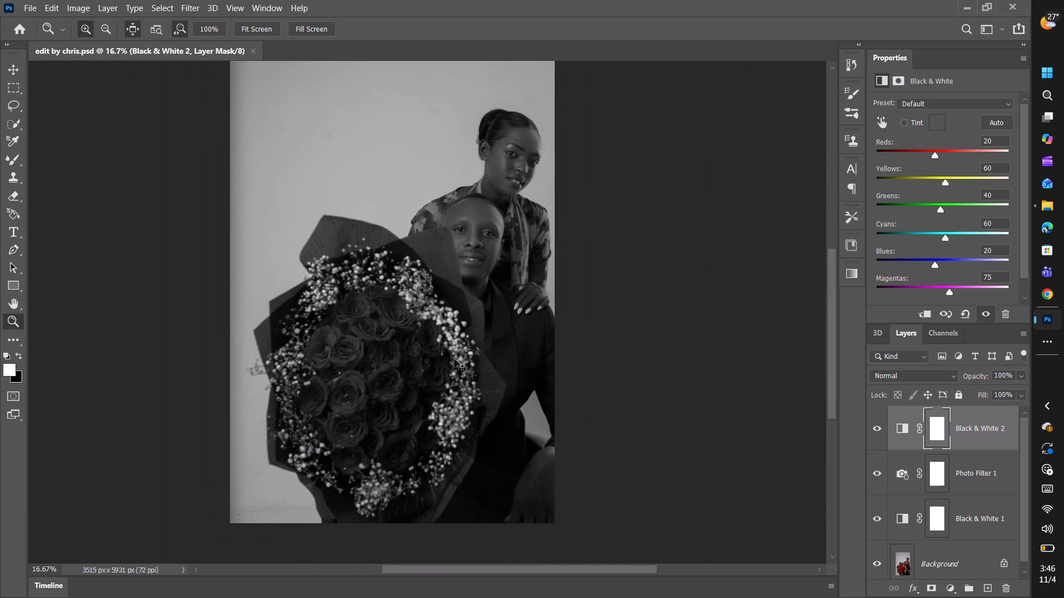
ctrl+scroll(454, 359, up, 7)
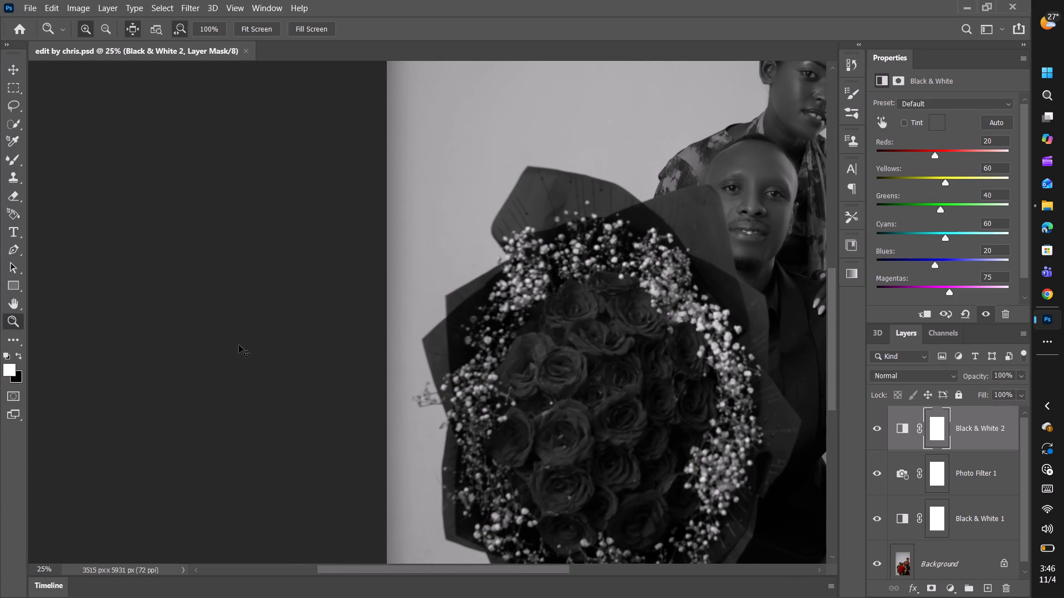
ctrl+scroll(594, 278, left, 3)
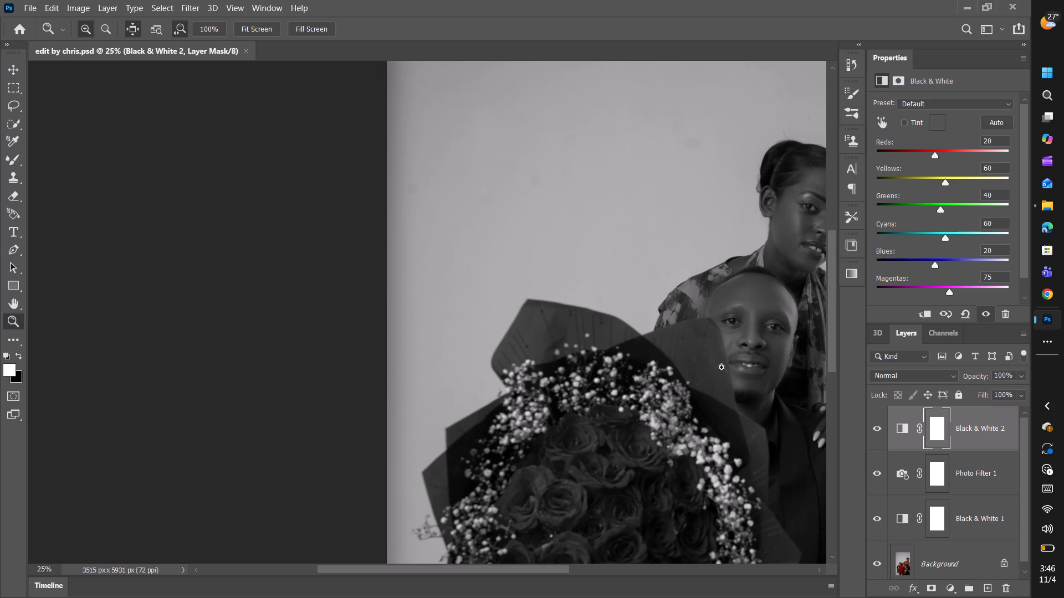
ctrl+scroll(722, 367, down, 1)
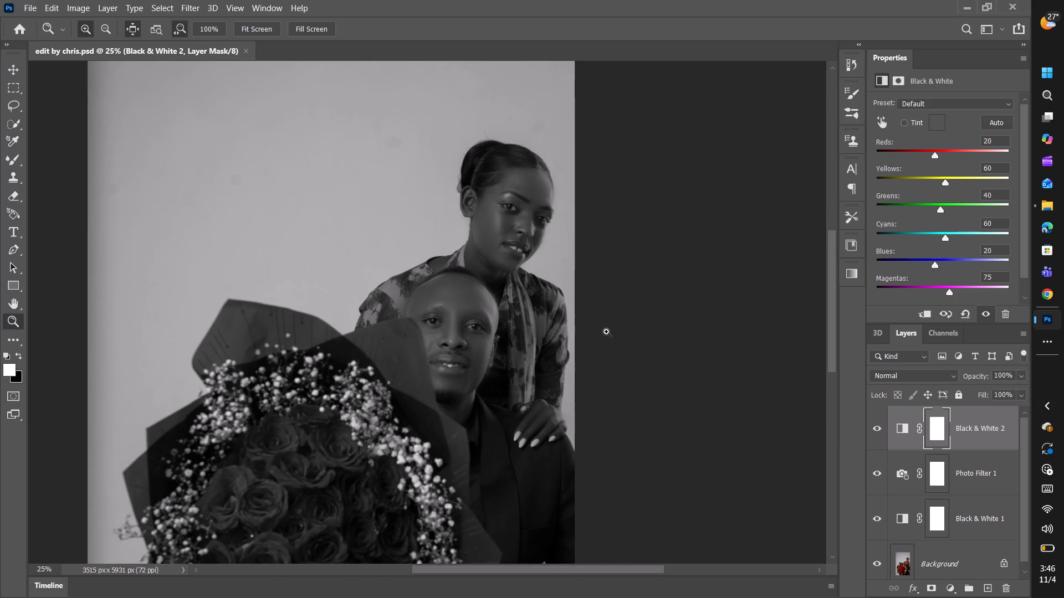
scroll(606, 332, up, 1)
ctrl+scroll(606, 332, up, 1)
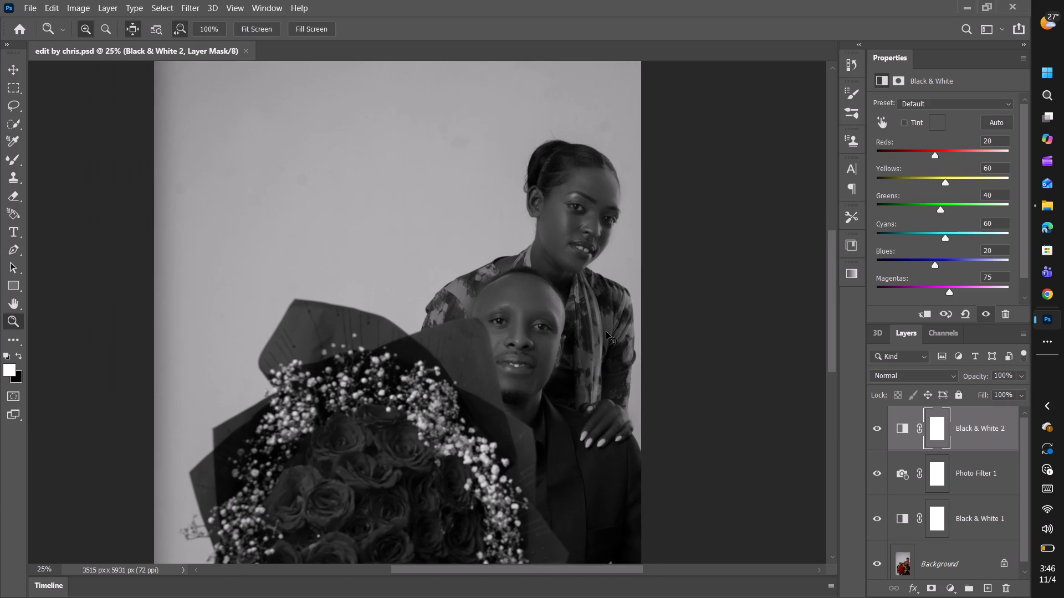
ctrl+scroll(606, 332, up, 1)
Quick-export the edit by chris document as a PNG named edit by chris in the Downloads folder.
click(27, 0)
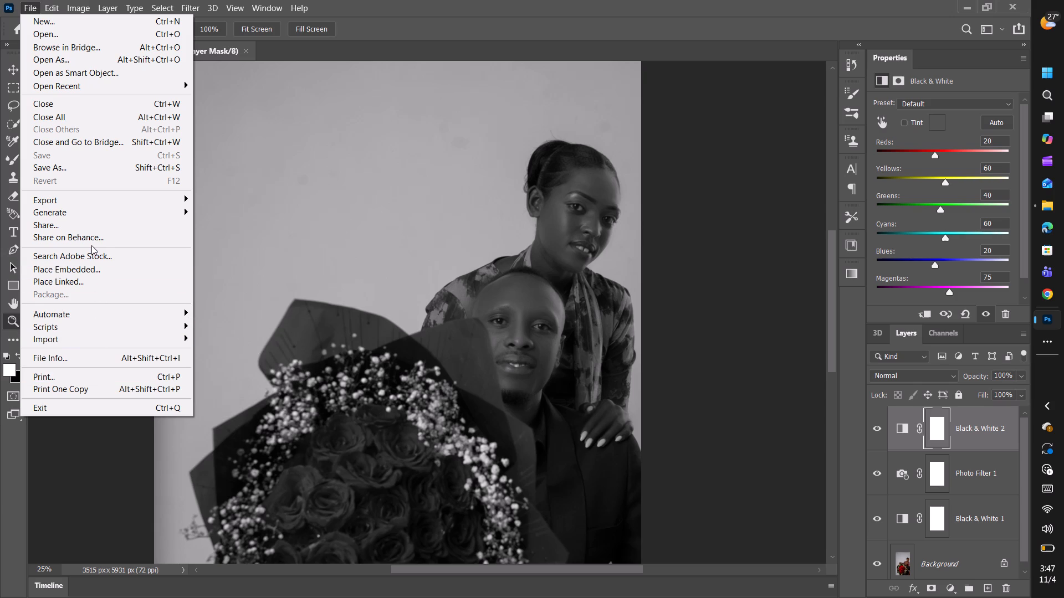
click(83, 202)
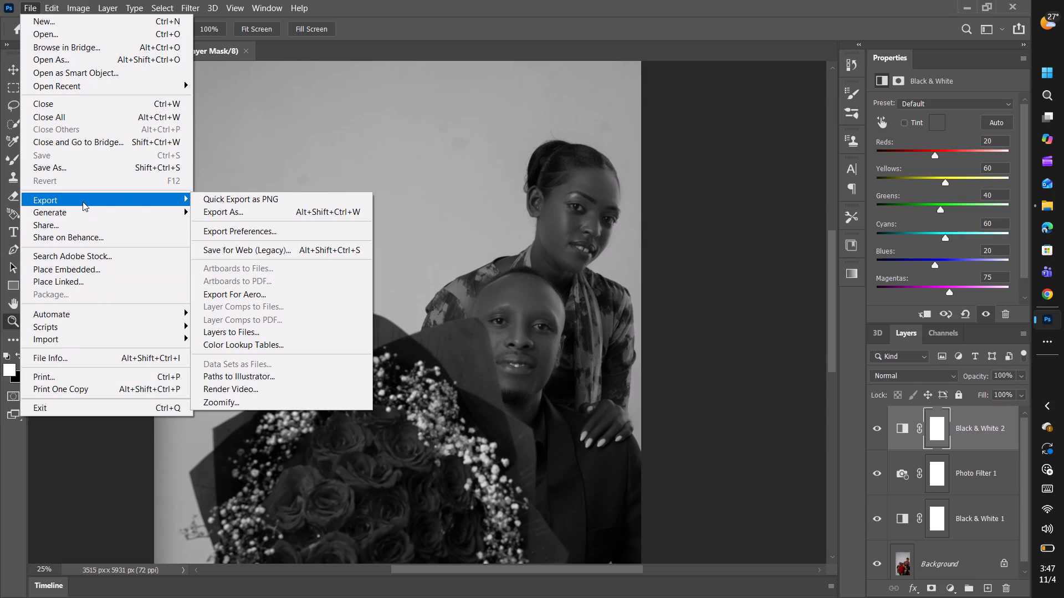
click(238, 204)
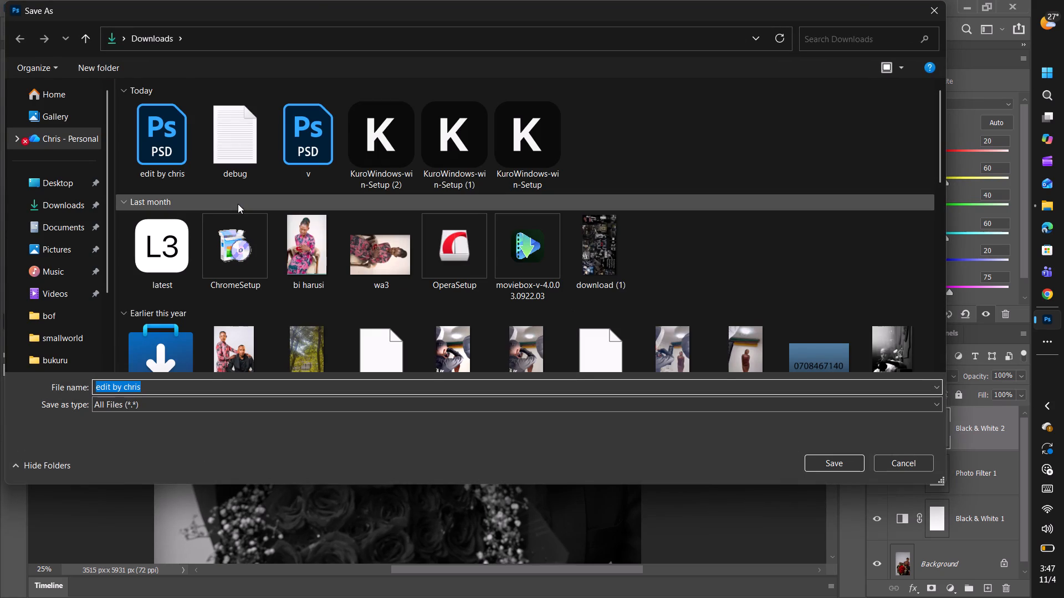
click(935, 404)
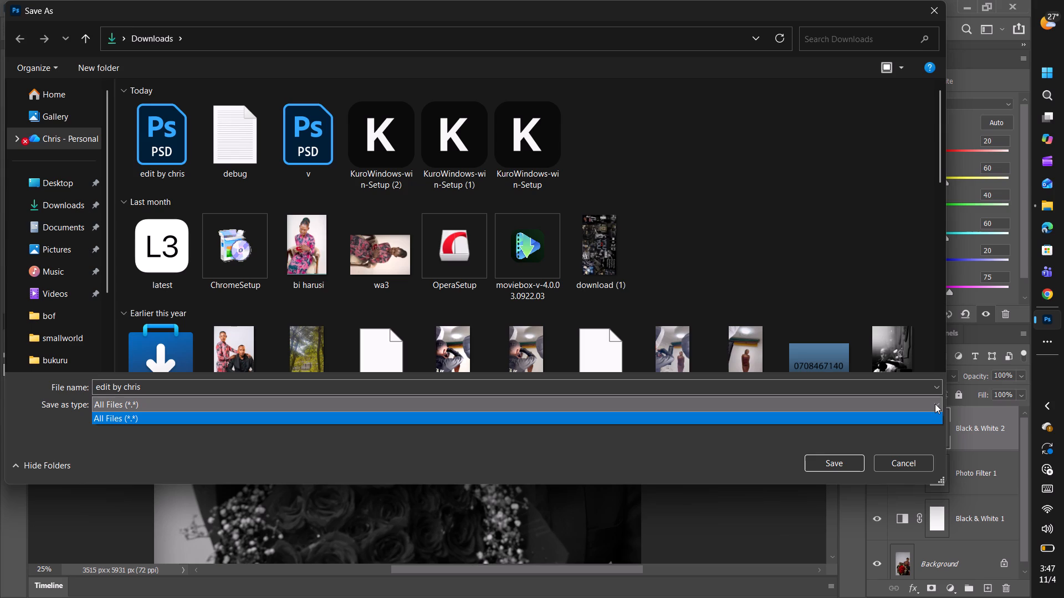
click(935, 404)
click(61, 205)
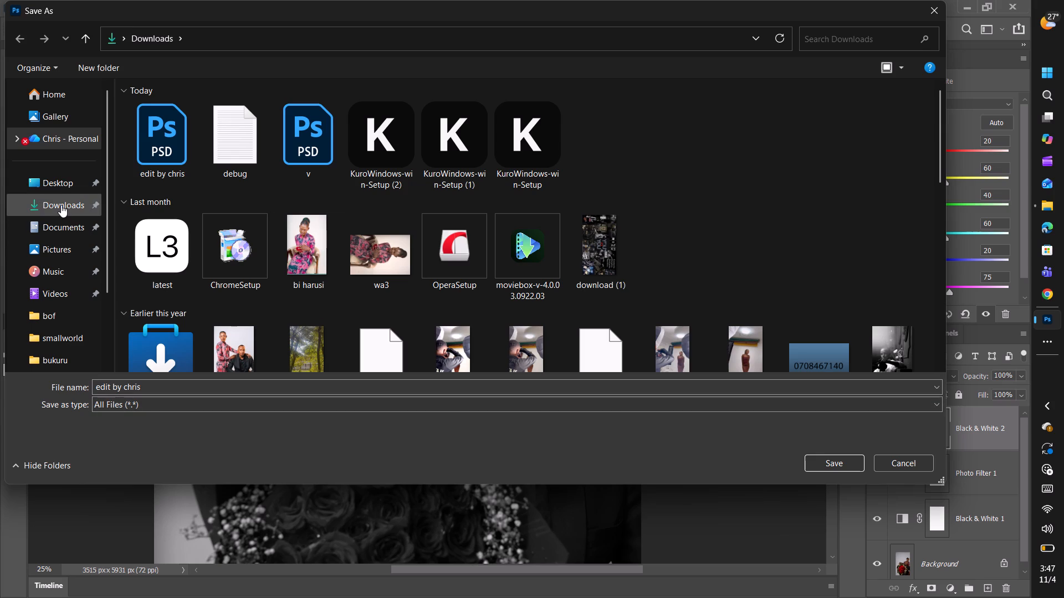
click(61, 205)
click(61, 205)
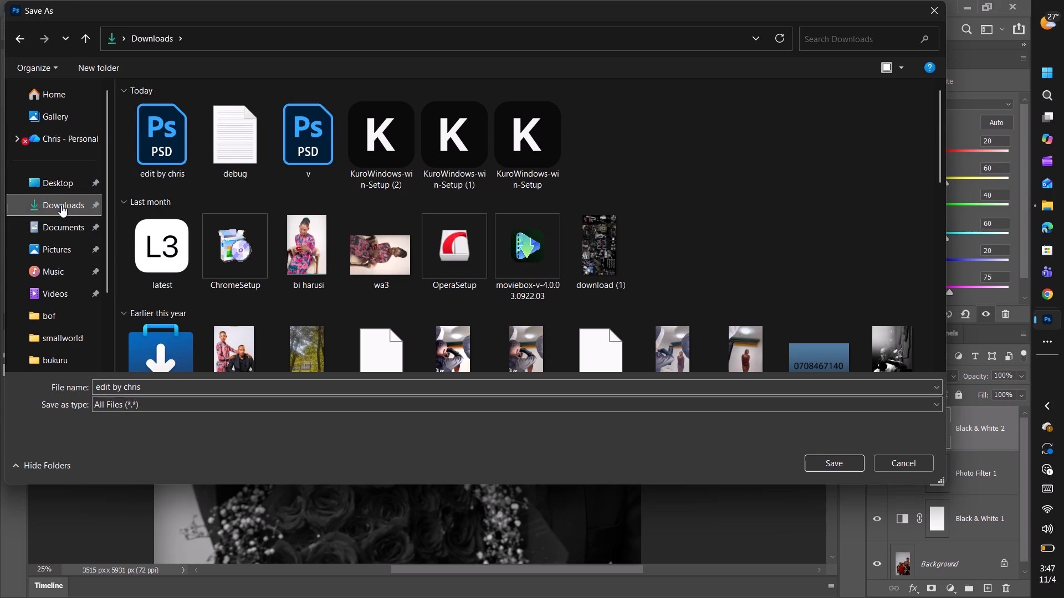
click(61, 205)
click(831, 456)
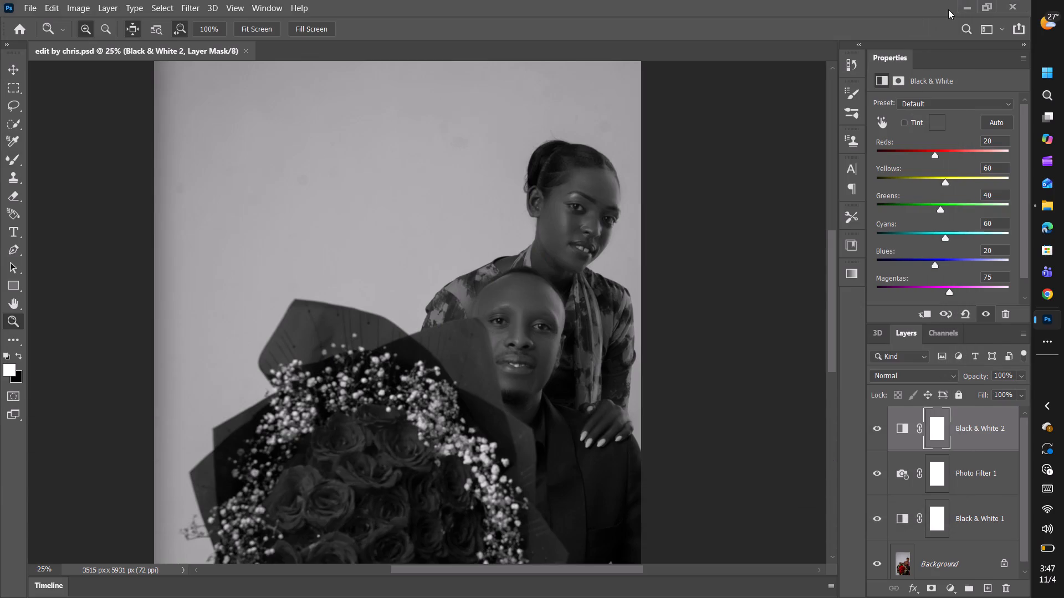
Open v.psd from the Downloads folder and quick-export it as a PNG named v in Downloads.
click(965, 0)
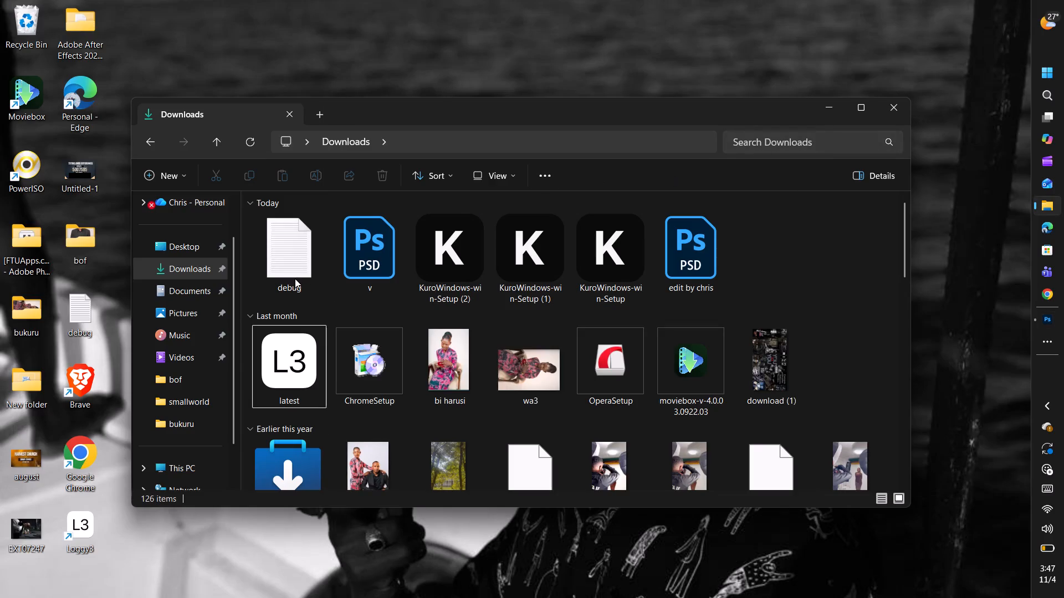
double_click(382, 240)
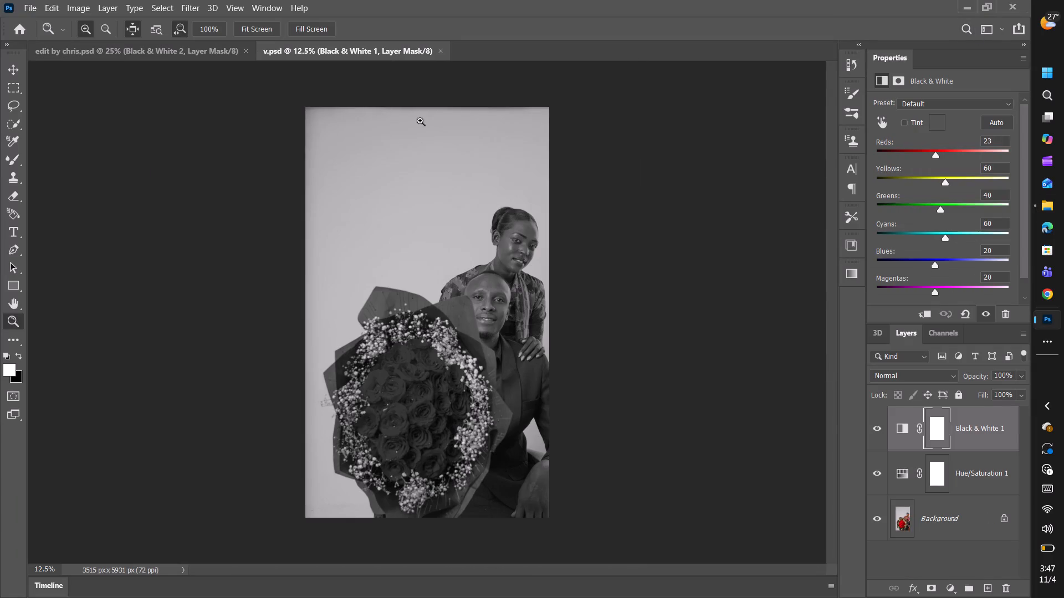
click(30, 11)
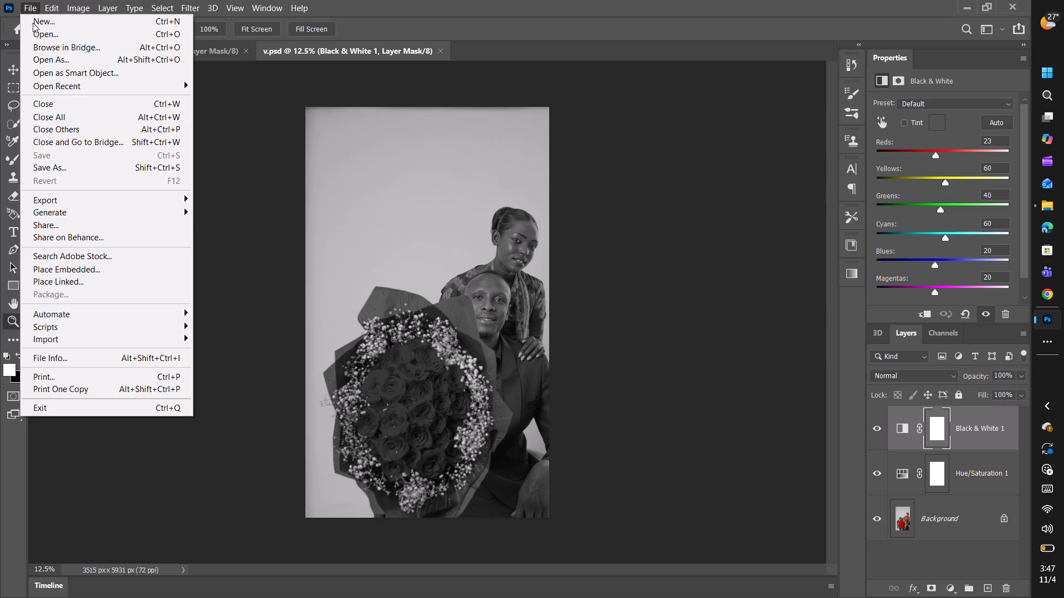
click(84, 195)
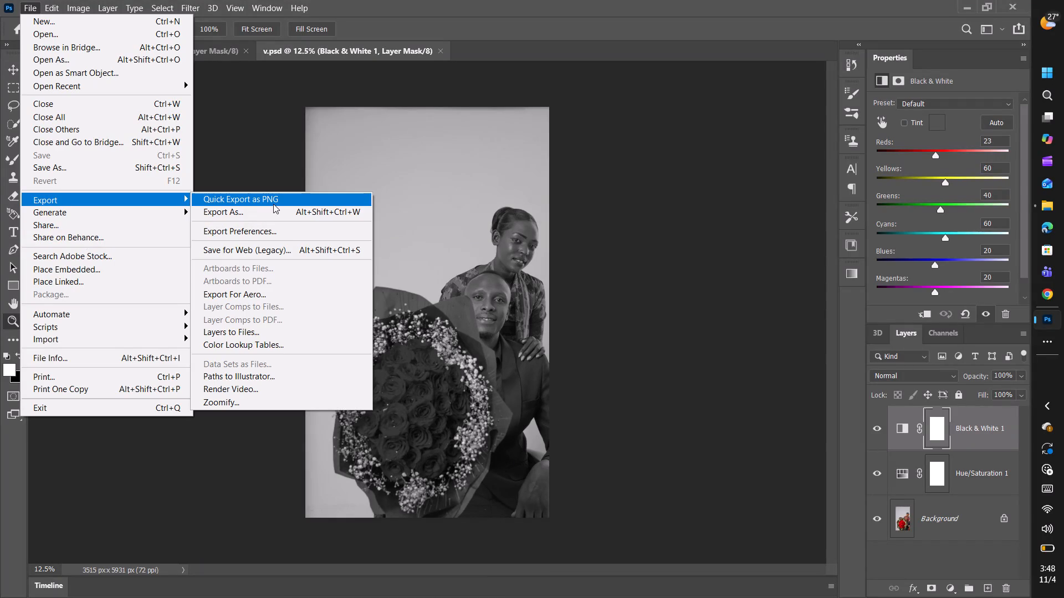
click(273, 204)
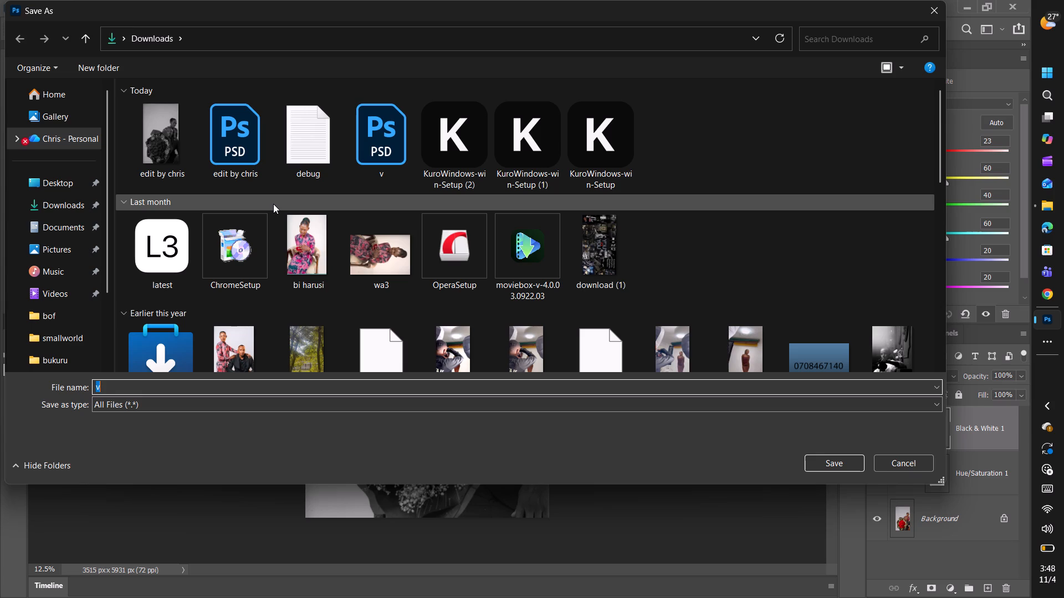
click(840, 462)
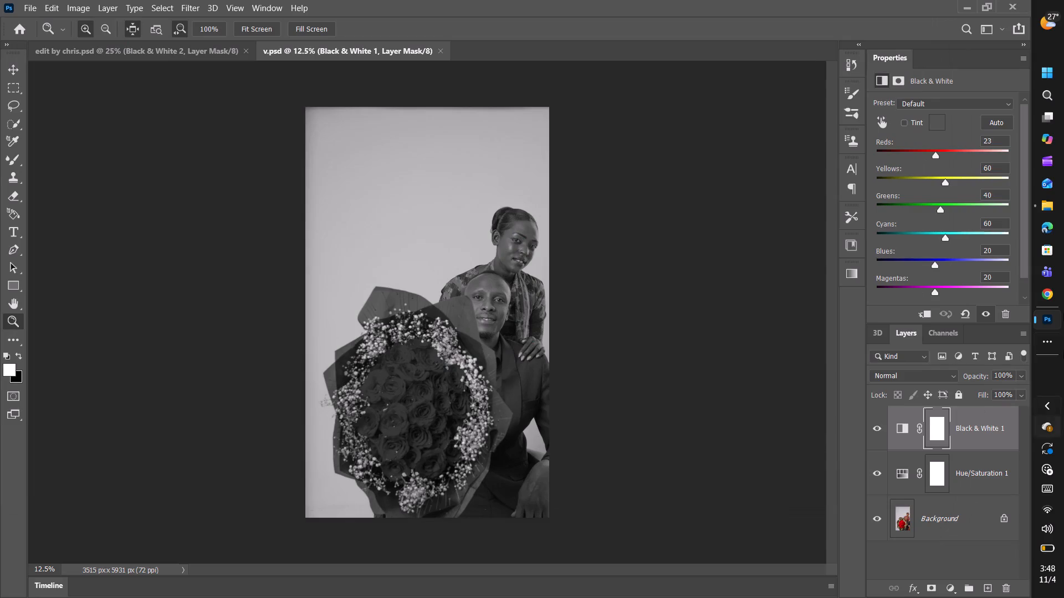
Switch to File Explorer and copy the exported edit by chris PNG from the Downloads folder.
click(964, 0)
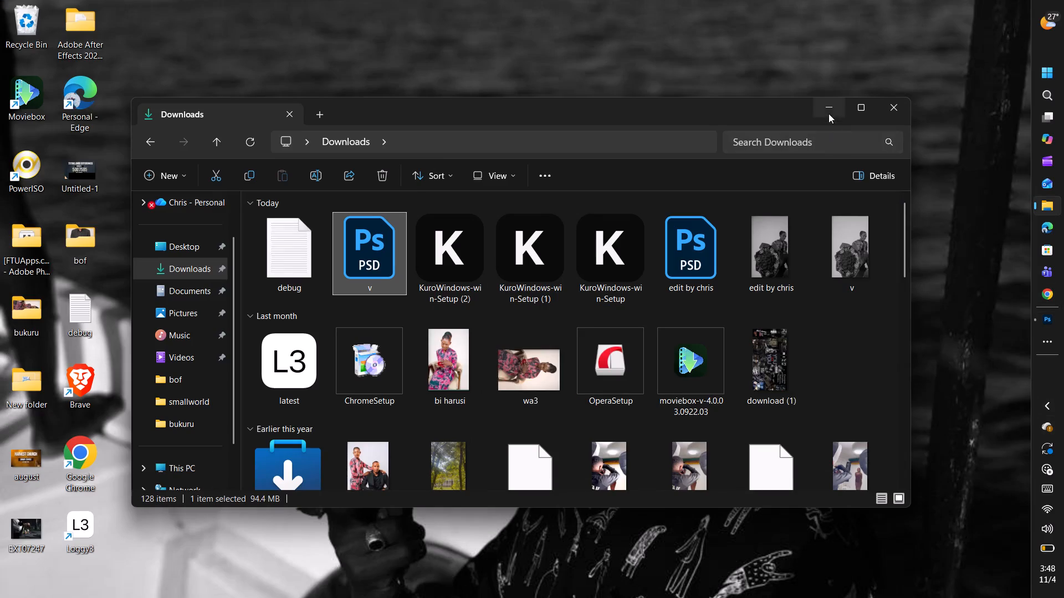
right_click(767, 280)
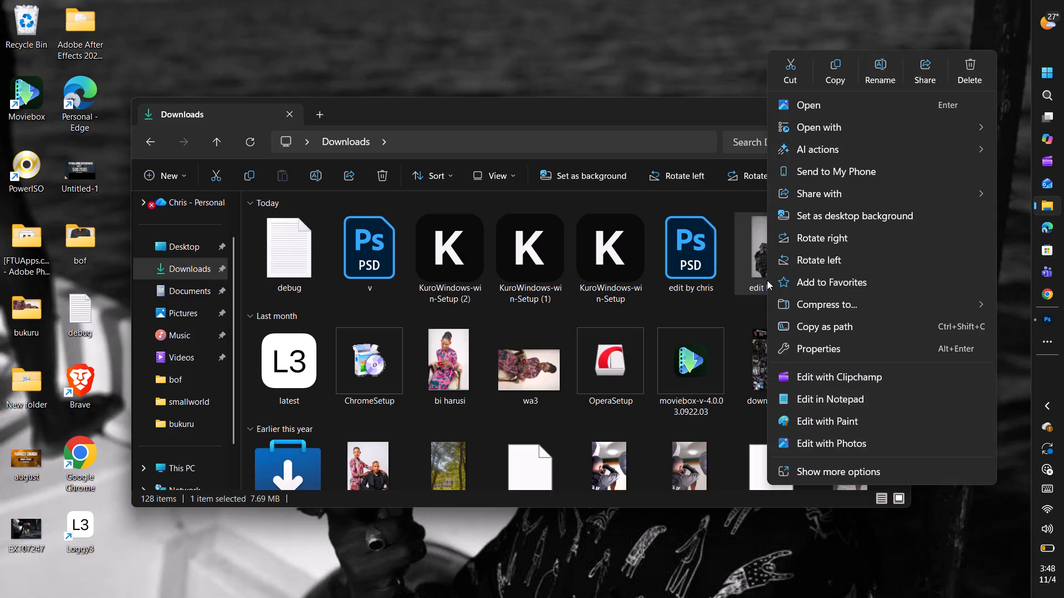
click(835, 77)
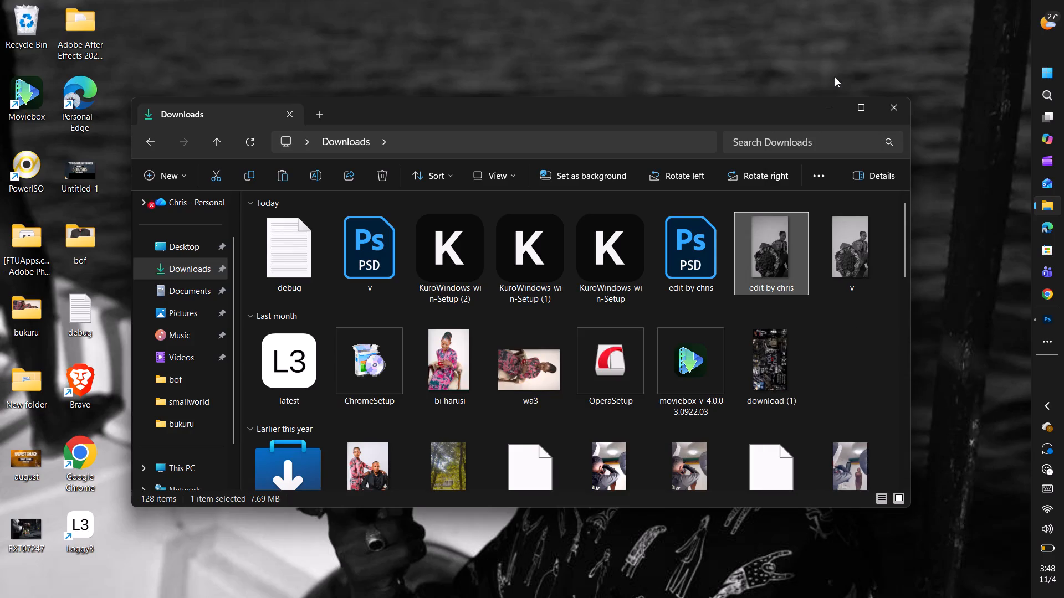
Launch WhatsApp.
double_click(1048, 71)
double_click(607, 233)
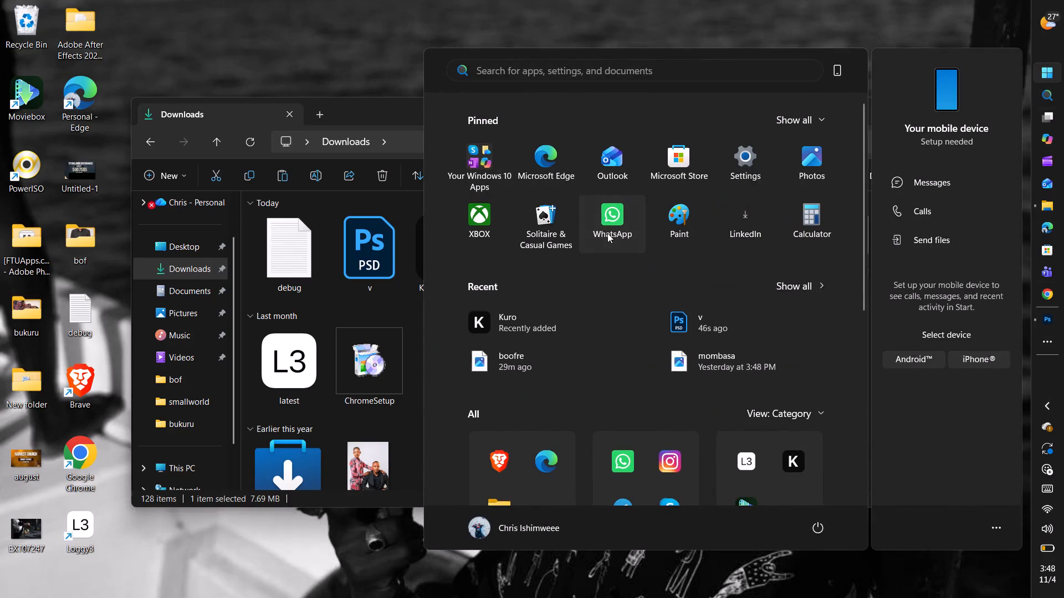
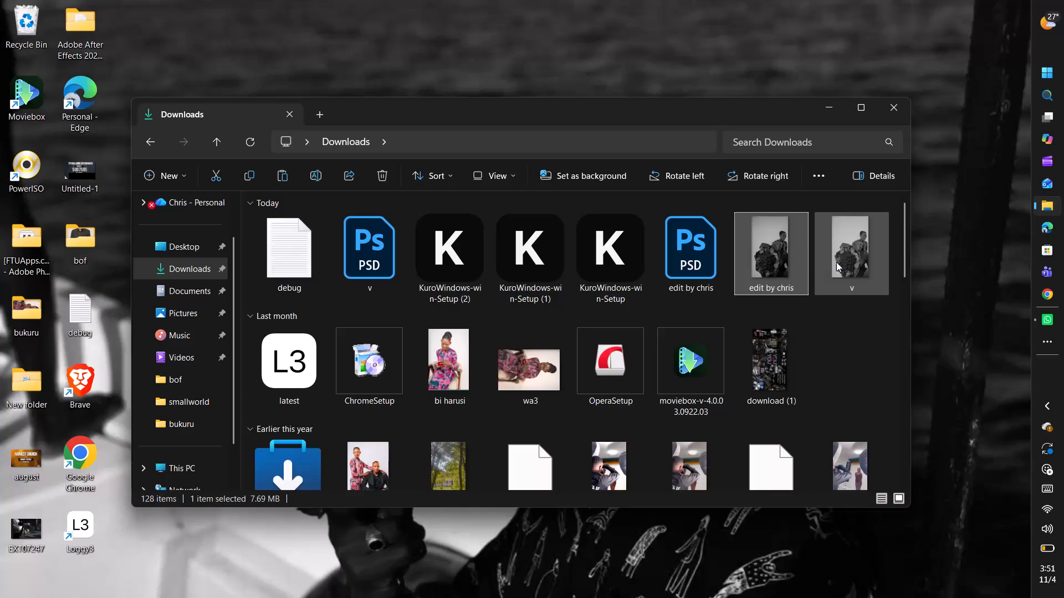
Copy the exported v PNG from the Downloads folder.
click(836, 262)
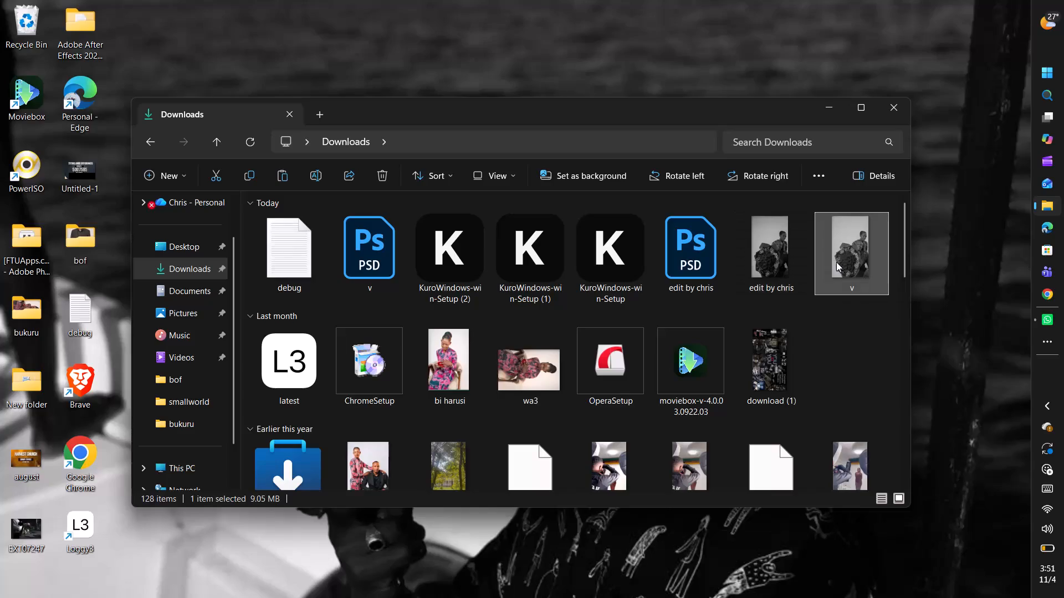
click(836, 262)
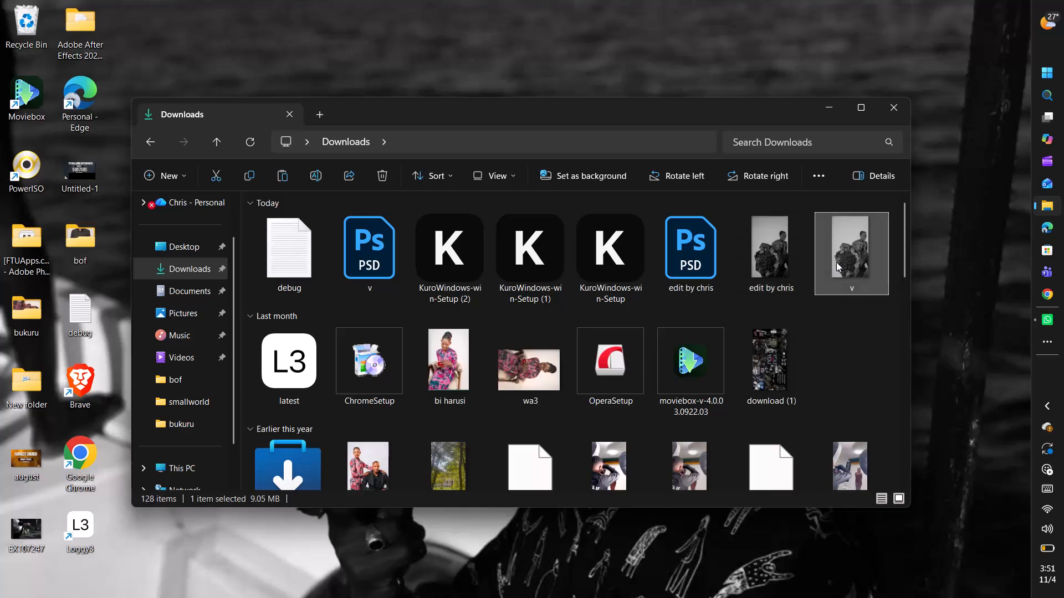
right_click(836, 262)
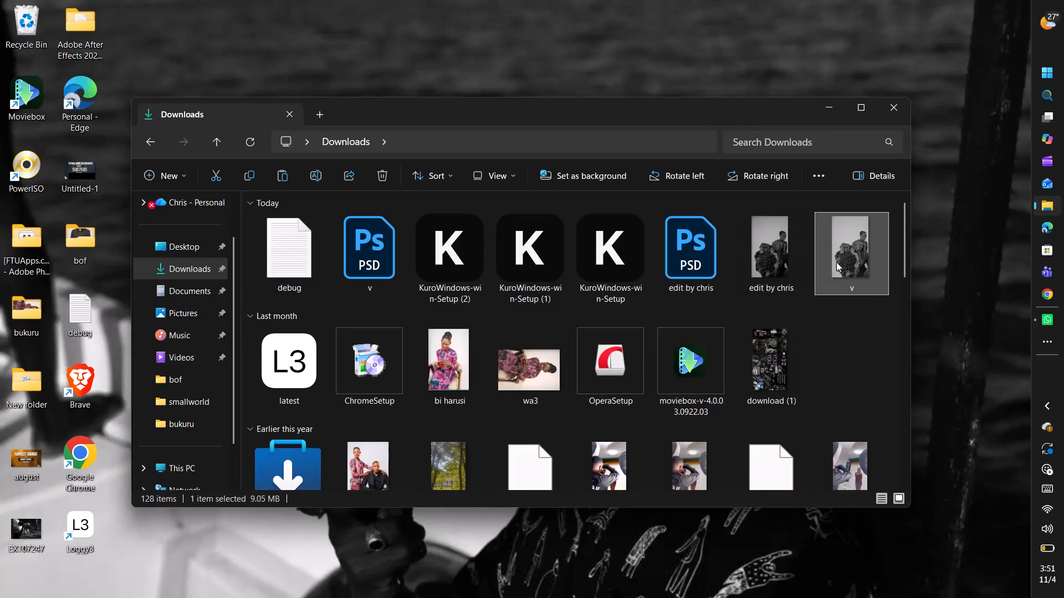
click(836, 262)
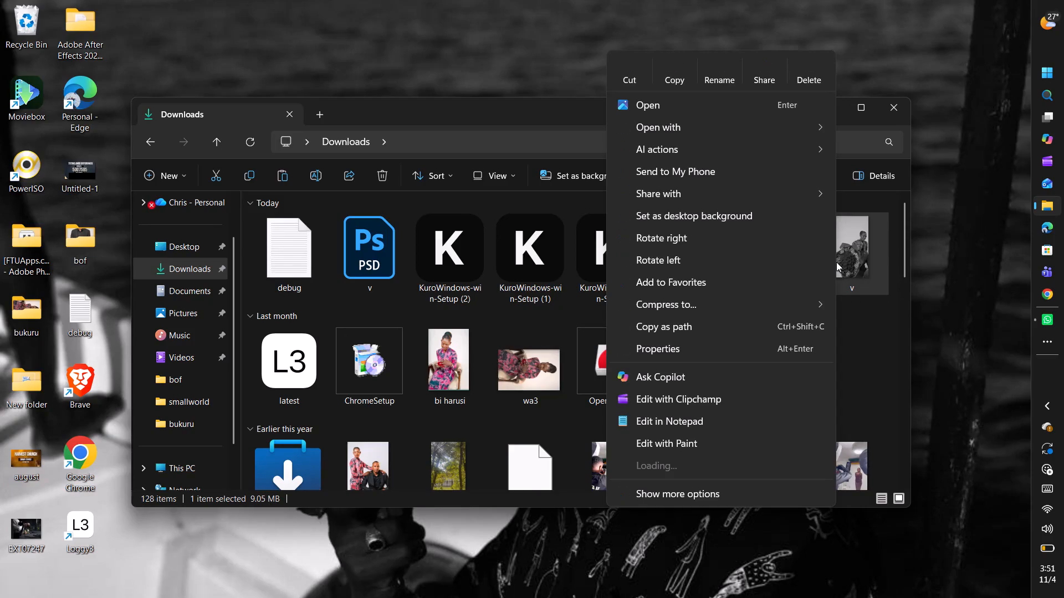
click(674, 74)
Switch to WhatsApp.
click(1051, 75)
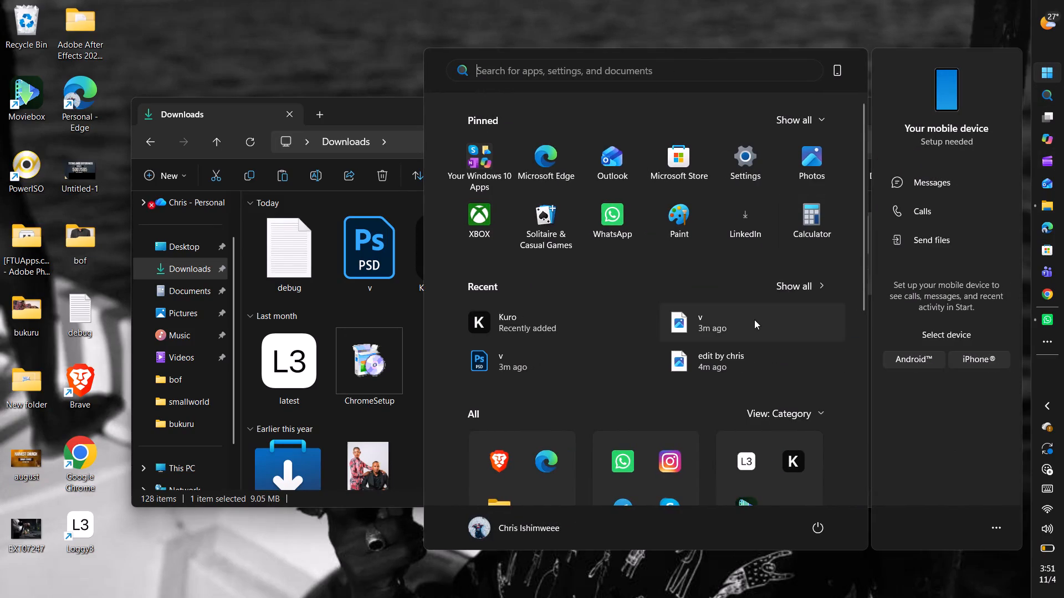
click(626, 460)
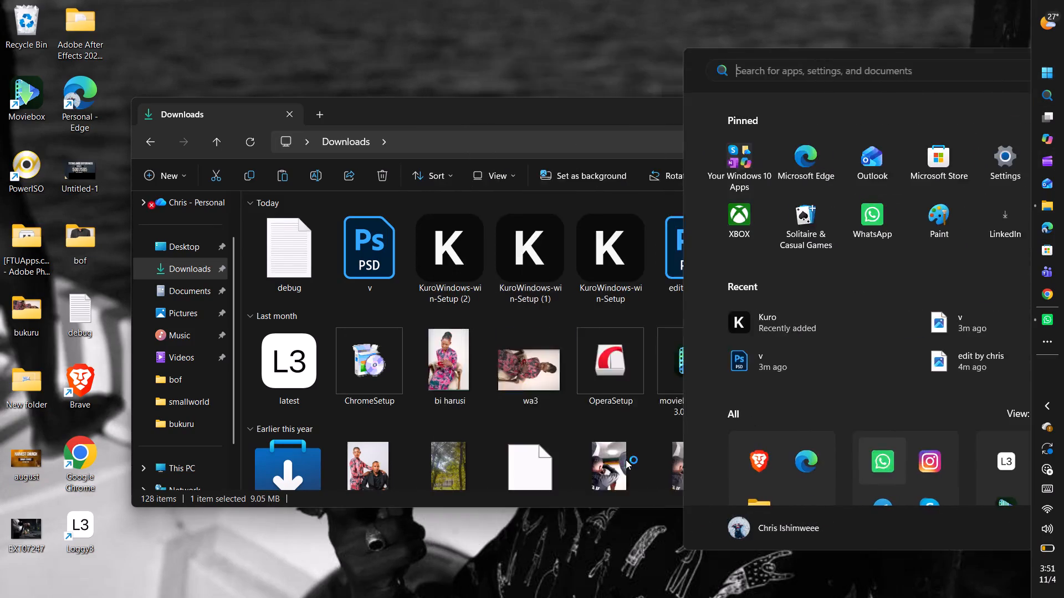
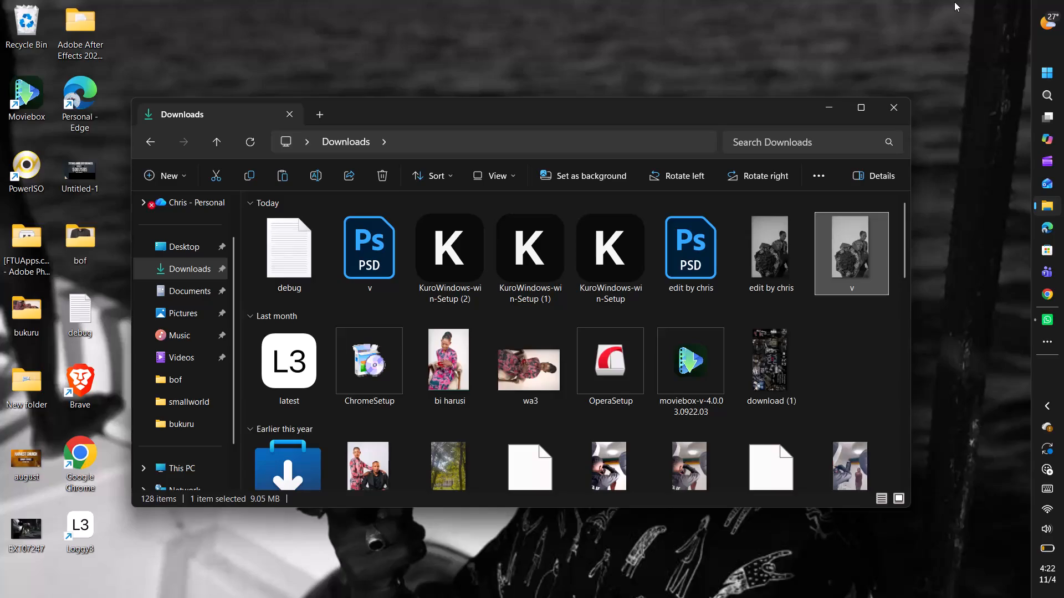
Close the Downloads folder window.
drag(63, 533, 75, 539)
click(894, 105)
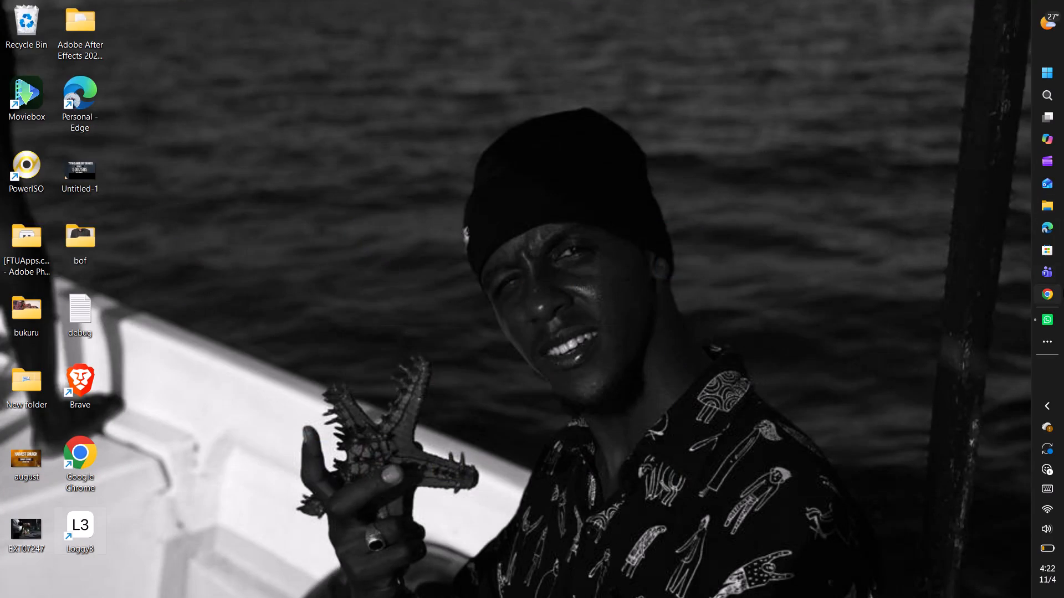